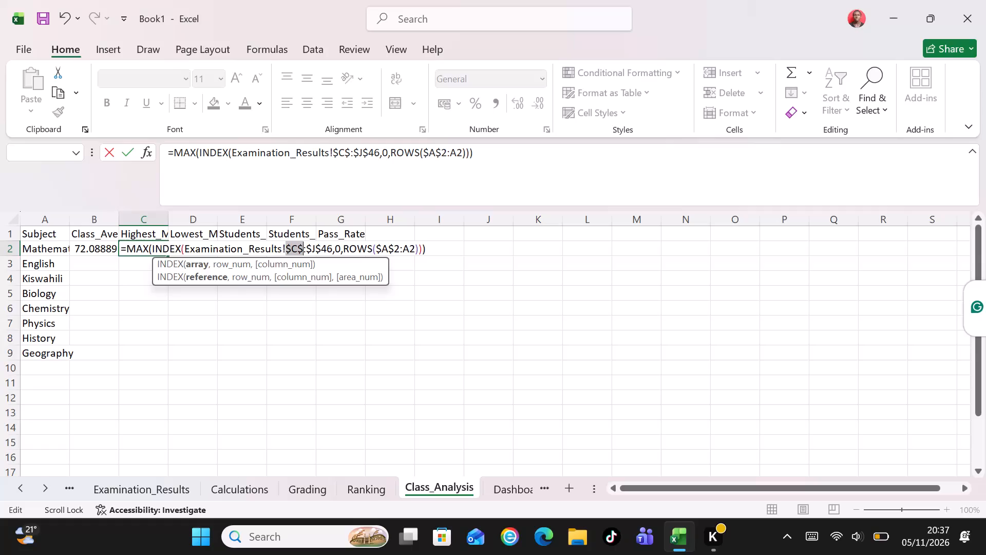
Erase the end of the Highest_Marks formula in cell C2 back to =MAX.
left_click(480, 152)
key("BackSpace")
key("BackSpace")
key("BackSpace")
key("BackSpace")
key("BackSpace")
key("BackSpace")
key("BackSpace")
key("BackSpace")
key("BackSpace")
key("BackSpace")
key("BackSpace")
key("BackSpace")
key("BackSpace")
key("BackSpace")
key("BackSpace")
key("BackSpace")
key("BackSpace")
key("BackSpace")
key("BackSpace")
key("BackSpace")
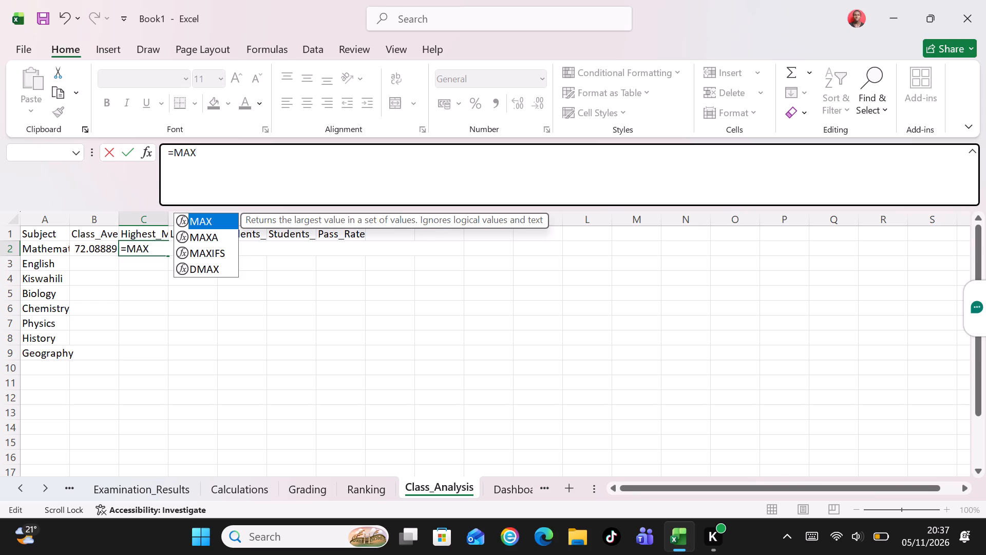
Add a nested INDEX function inside MAX with the range Examinations_Results!$C$2:$J$46 as its array.
key("shift+parenleft")
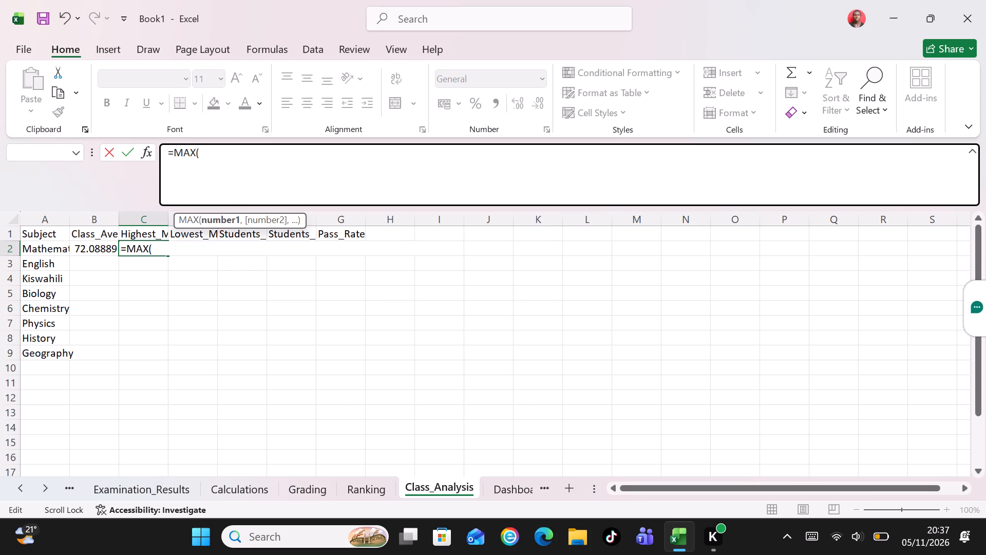
type("INDEX")
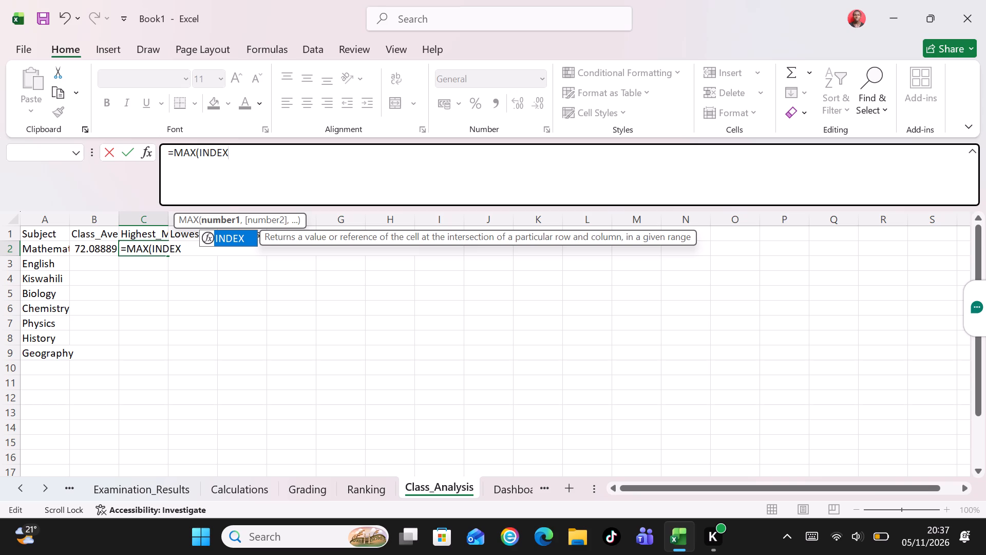
key("shift+parenleft")
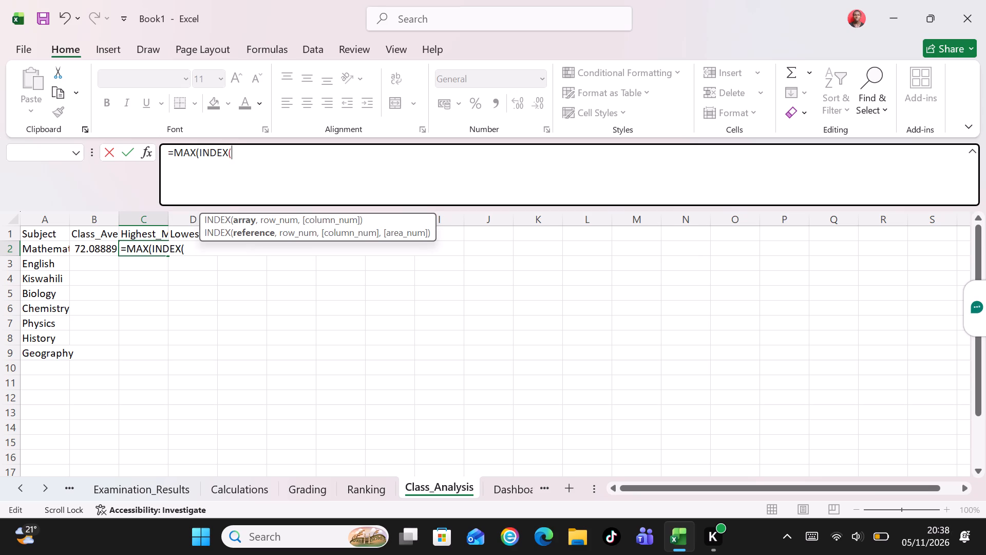
key("e")
type("xaminations")
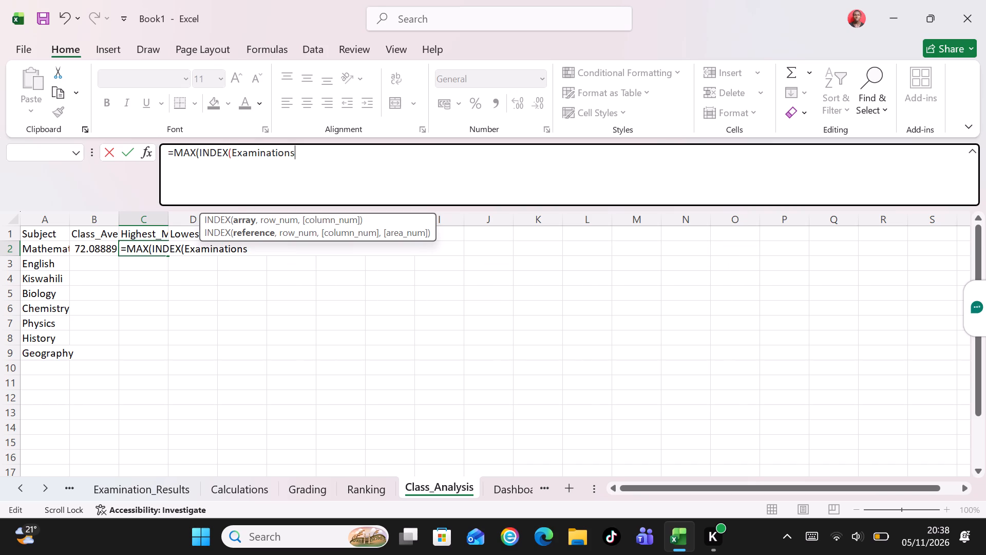
key("shift+underscore")
key("shift+r")
type("es")
type("ults")
key("shift+exclam")
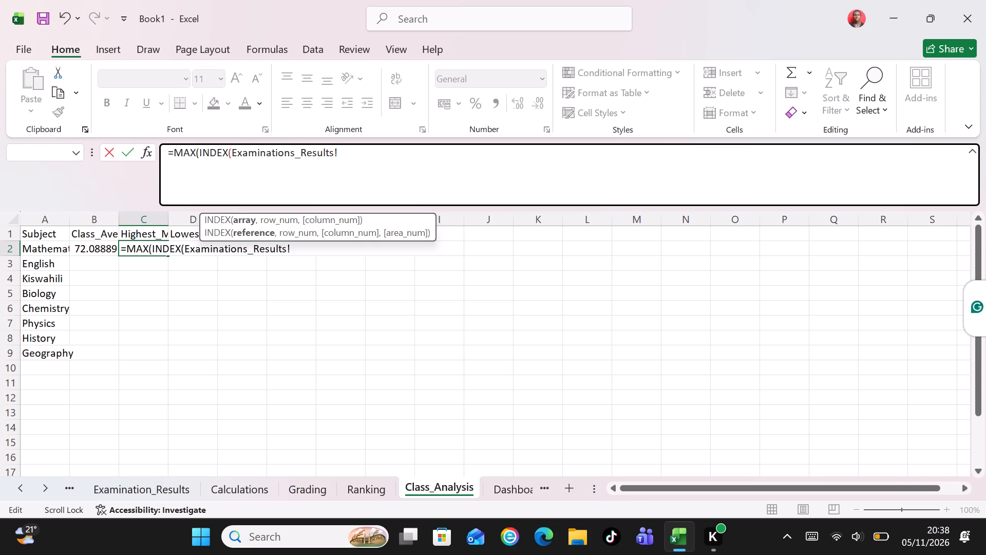
key("shift+dollar")
key("shift+c")
key("shift+dollar")
key("2")
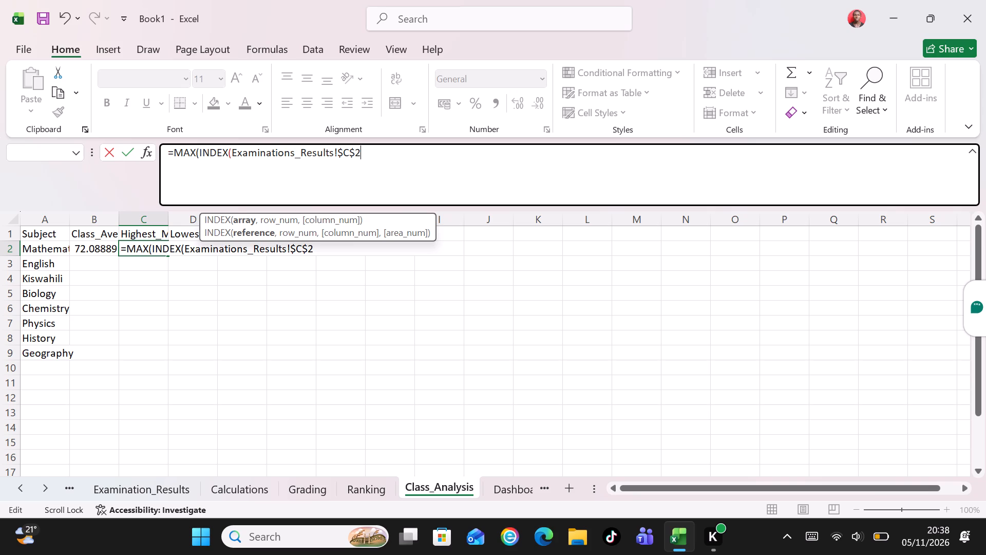
key("shift+colon")
key("shift+dollar")
key("j")
key("BackSpace")
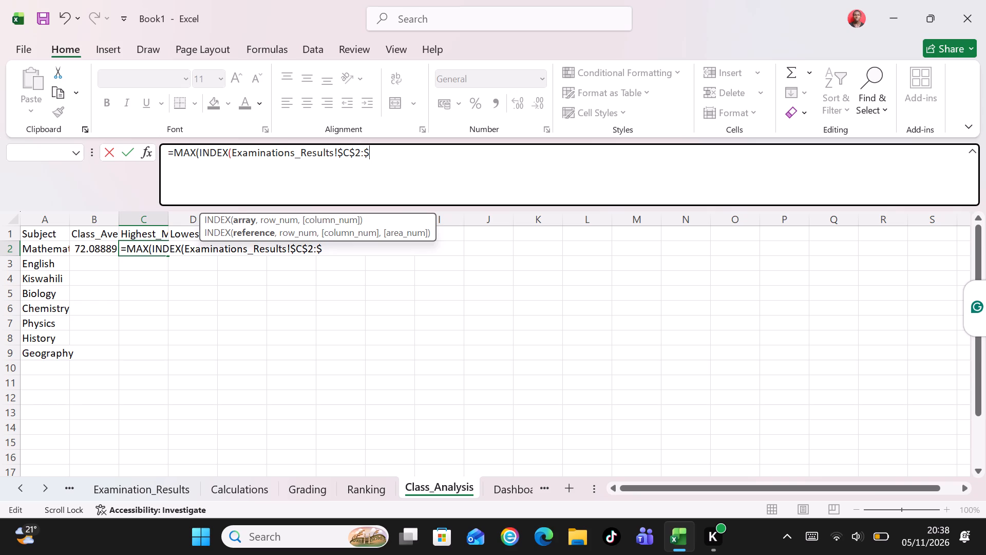
key("shift+j")
key("shift+dollar")
type("46")
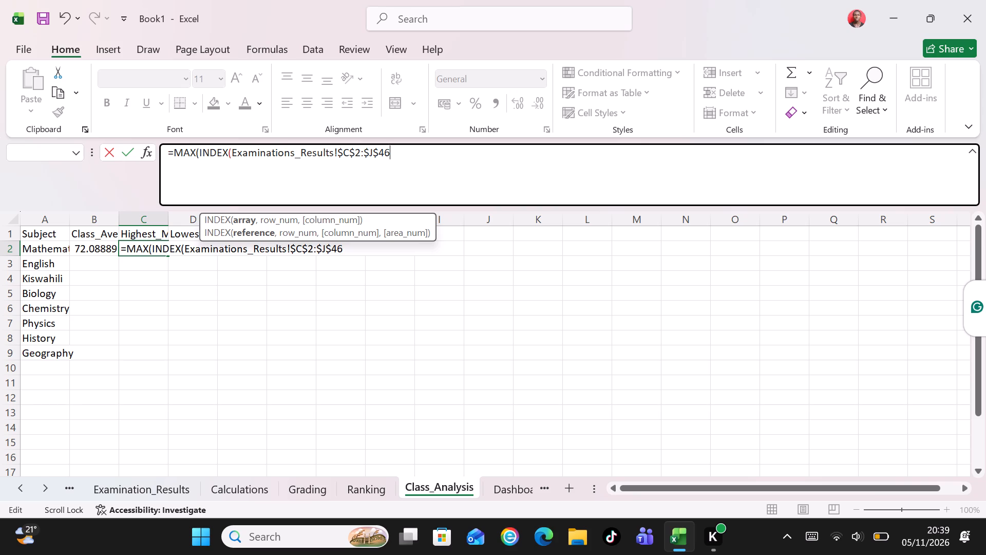
Complete the C2 formula with row number 0 and column number ROWS($A$2:A2), close all brackets and commit it without choosing a source file.
key("comma")
type("0,")
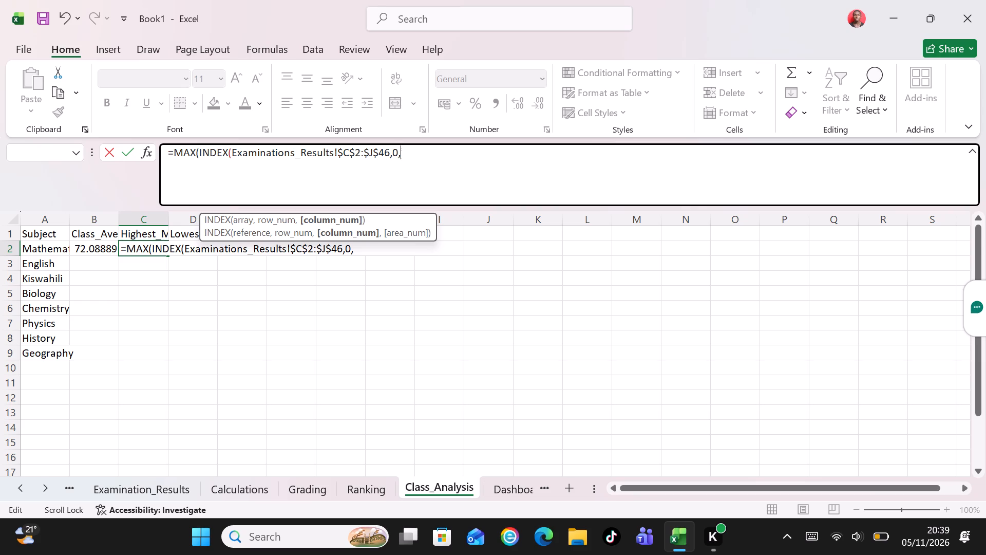
type("rows")
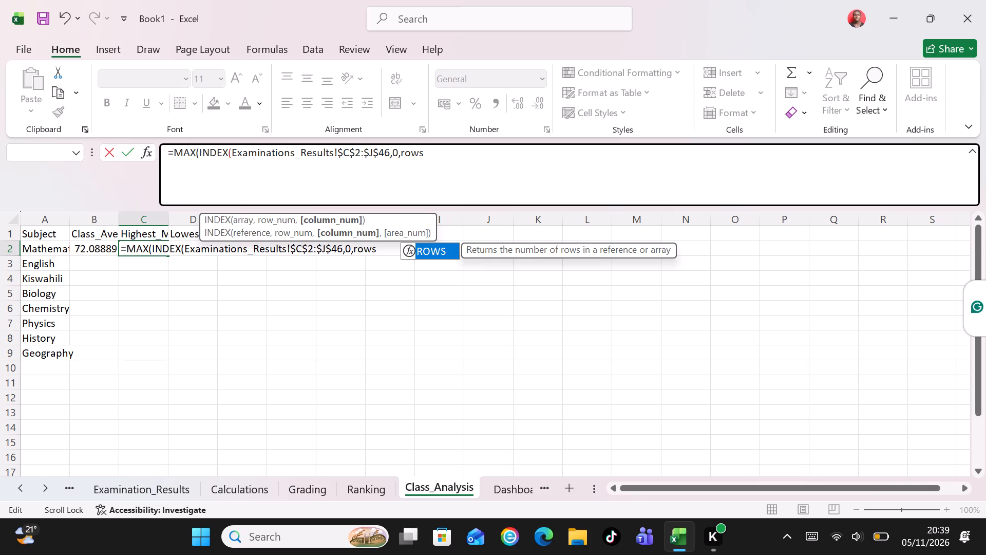
key("BackSpace")
key("BackSpace")
key("BackSpace")
key("BackSpace")
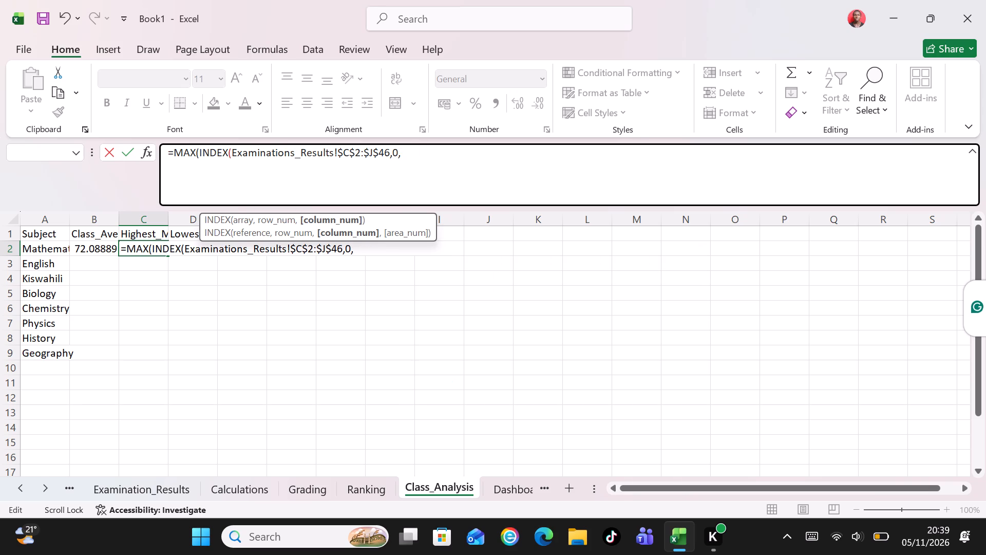
type("ROWS")
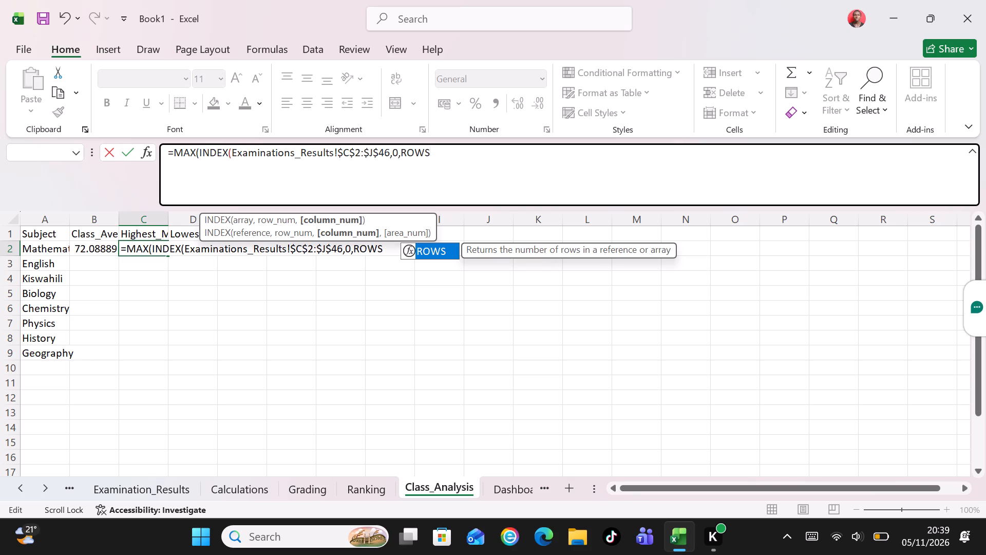
key("shift+parenleft")
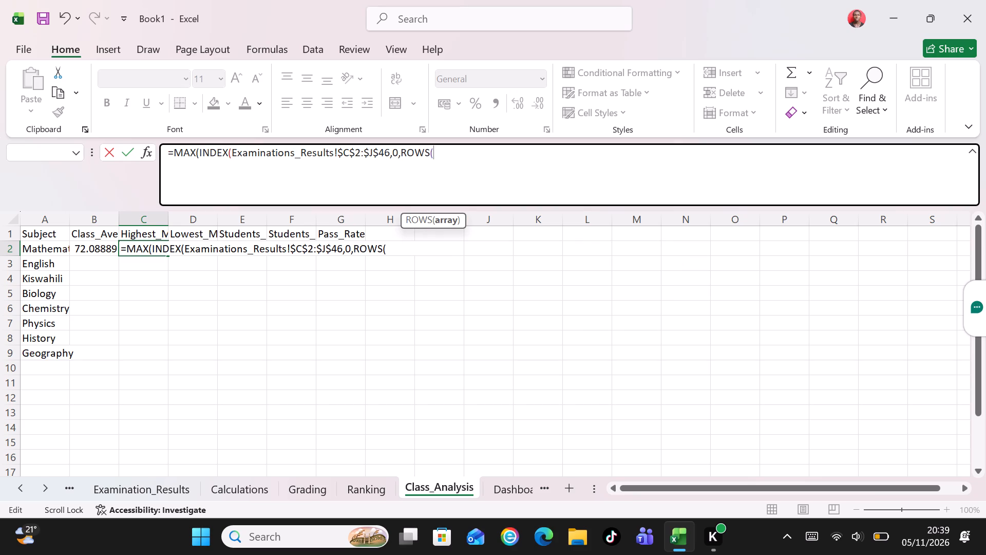
key("shift+dollar")
key("a")
key("shift+dollar")
key("2")
key("shift+colon")
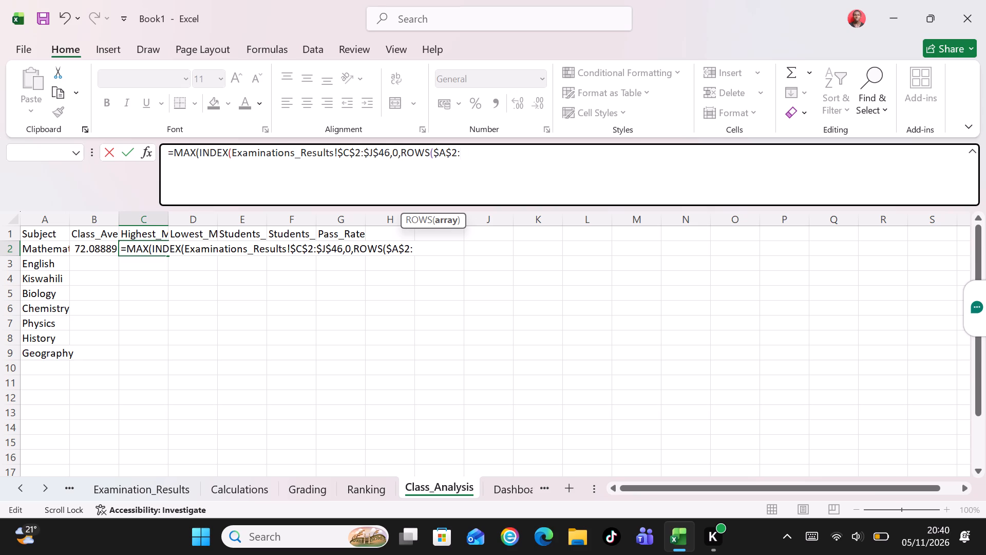
type("A2")
type(")))")
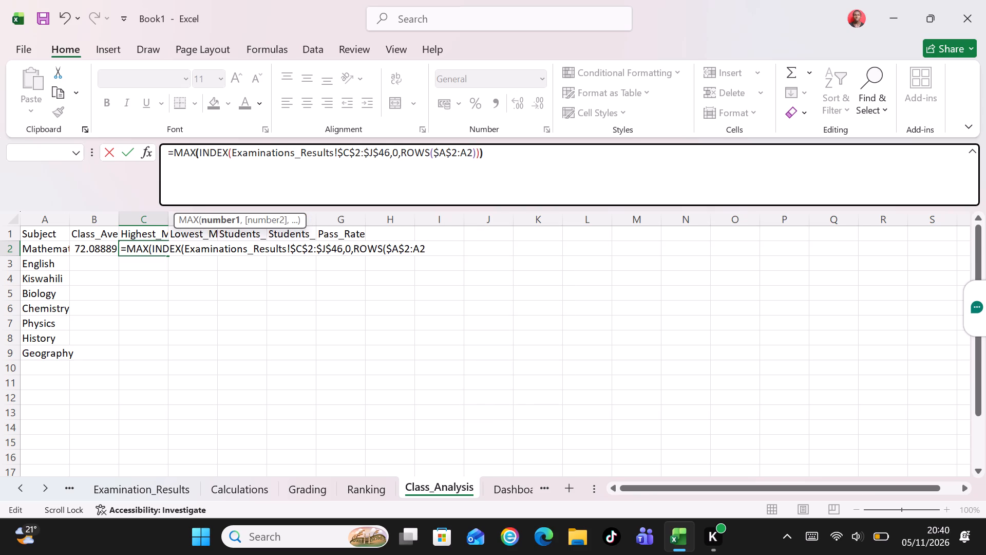
key("Return")
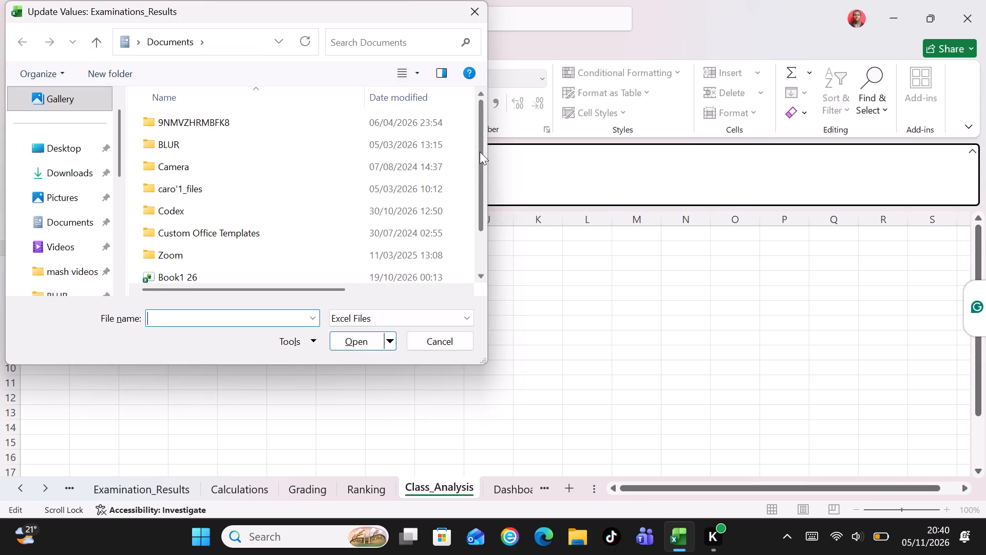
left_click(443, 341)
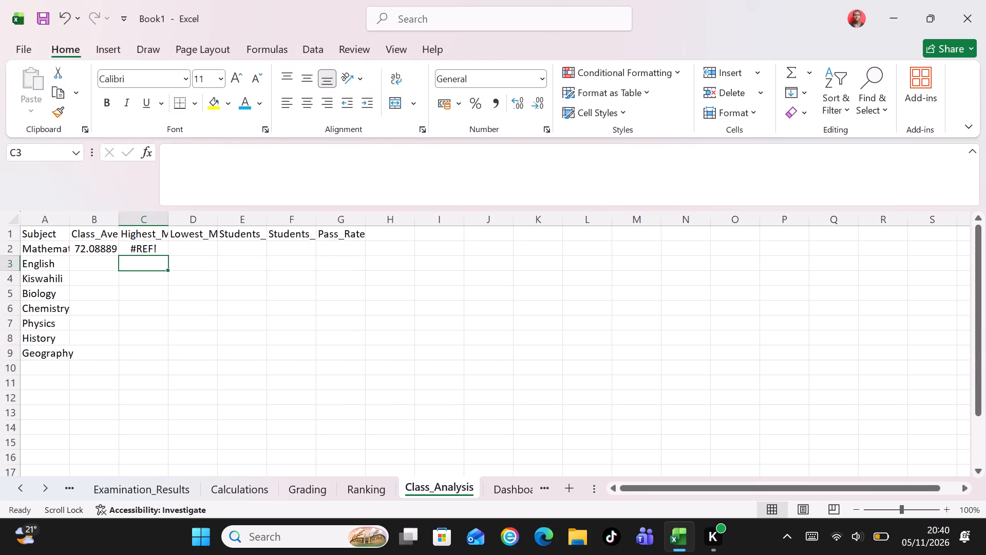
Check the INDEX array reference in the C2 formula and switch to the Examination_Results sheet without choosing a source file.
left_click(144, 247)
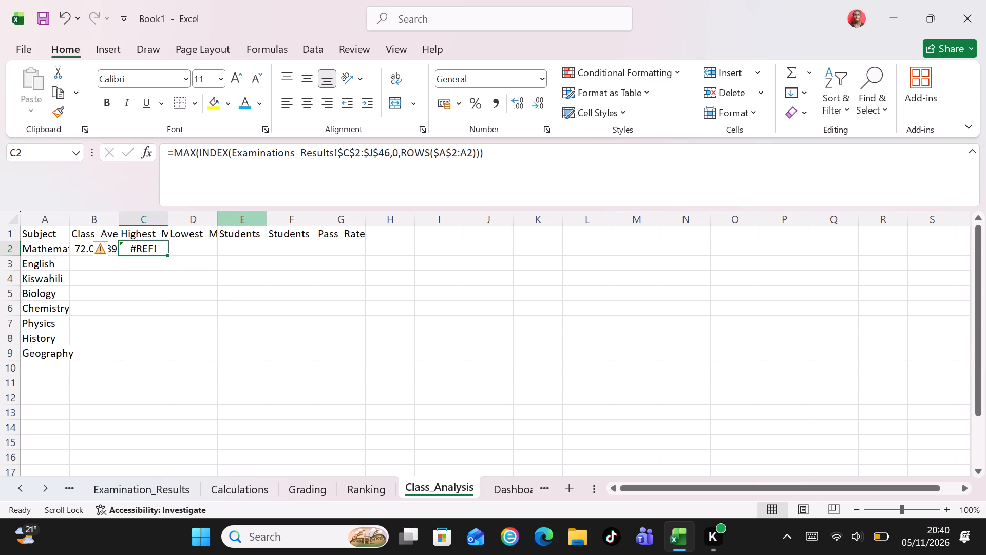
left_click(317, 152)
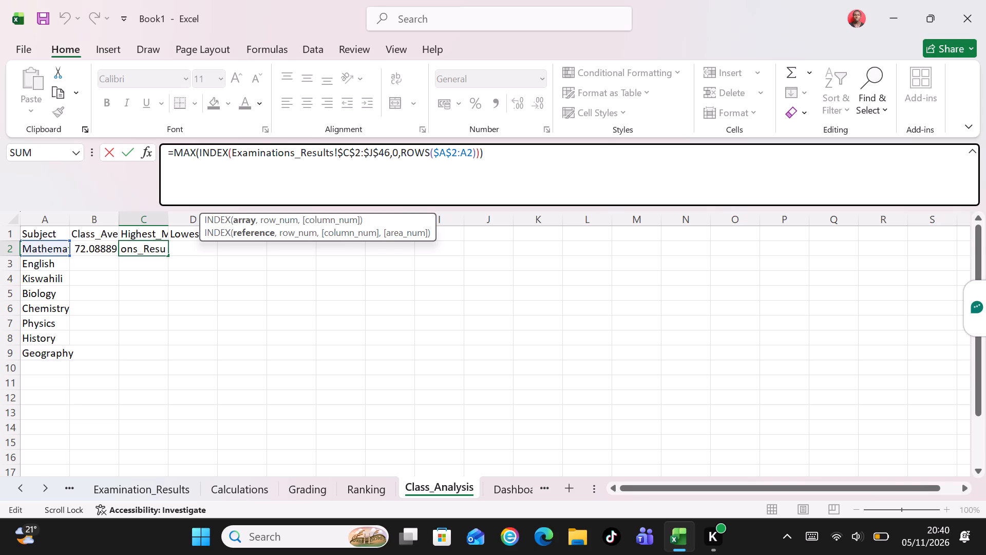
left_click(255, 229)
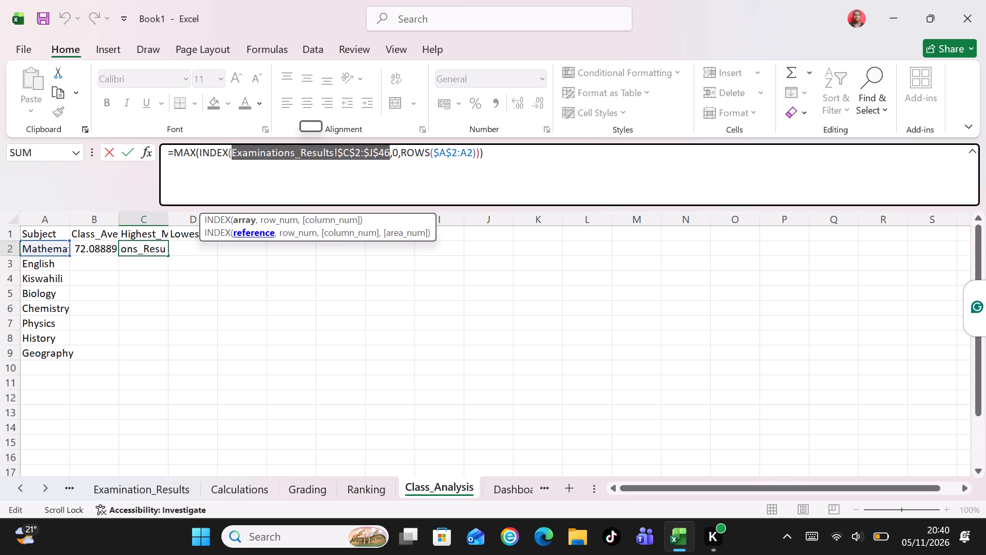
left_click(259, 138)
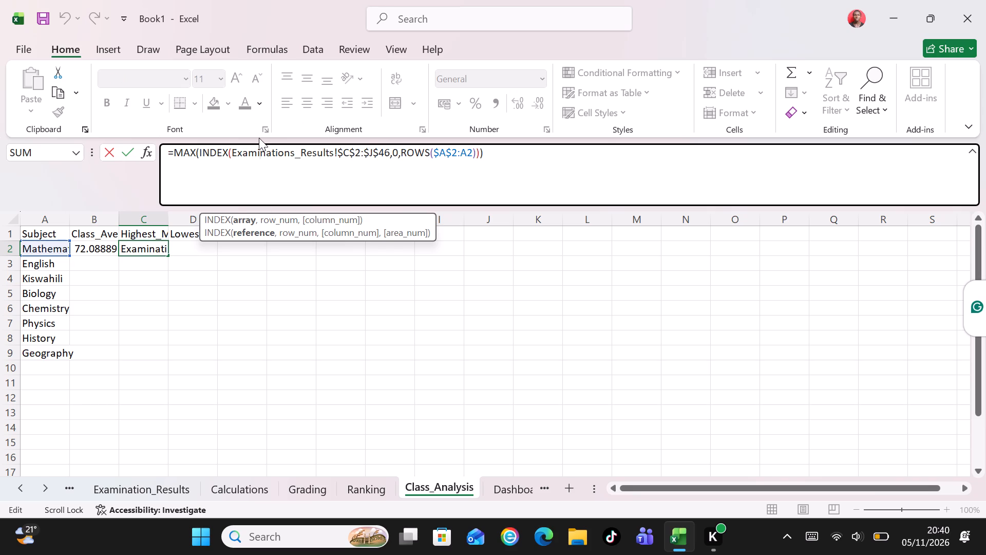
left_click(237, 150)
left_click(162, 494)
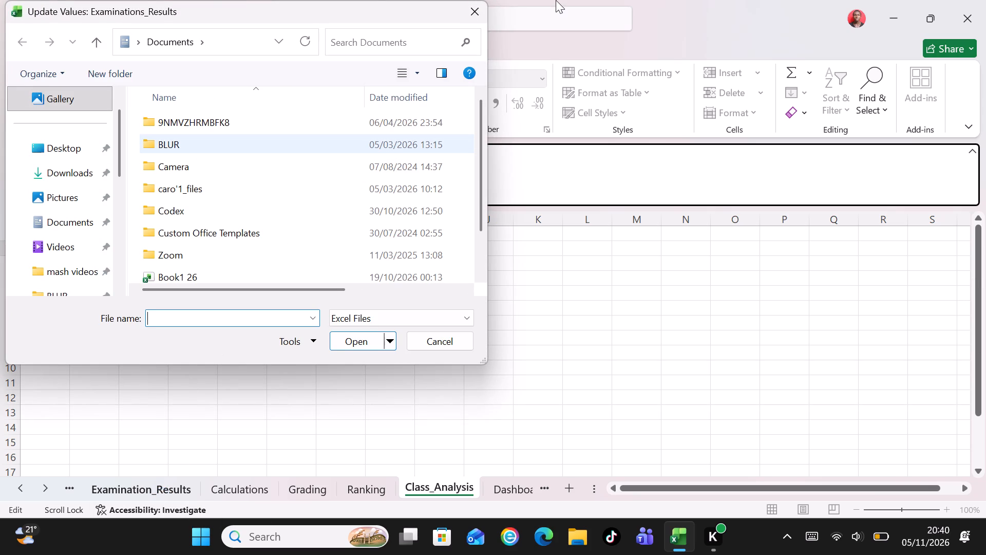
left_click(480, 6)
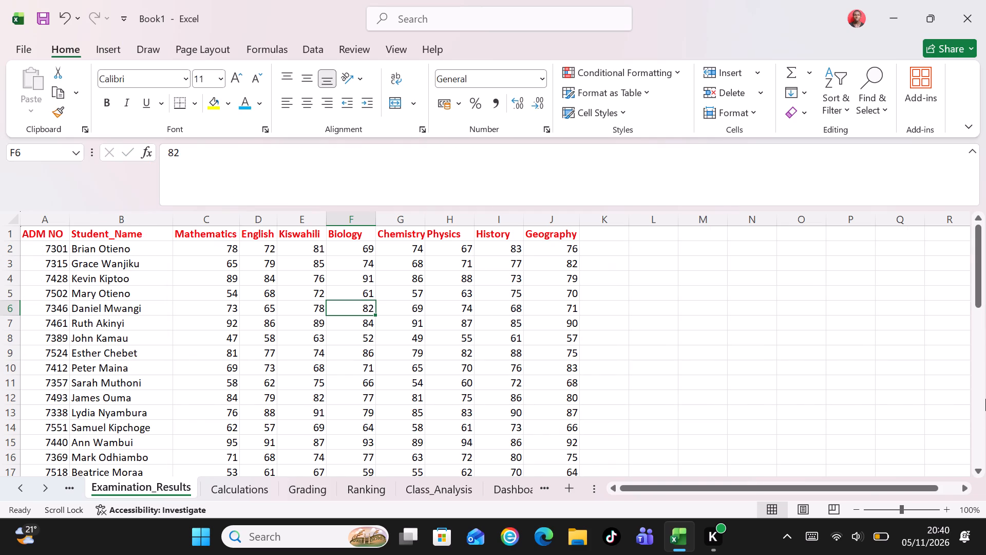
Examine the marks table on the Examination_Results sheet from the header row to the last student.
triple_click(979, 471)
triple_click(979, 471)
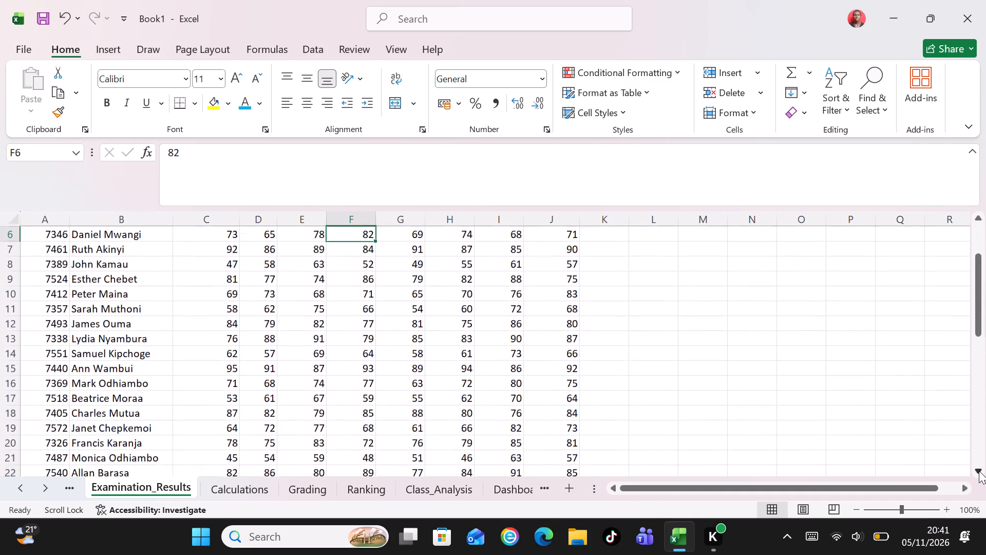
triple_click(979, 471)
triple_click(979, 471)
triple_click(979, 471)
triple_click(979, 471)
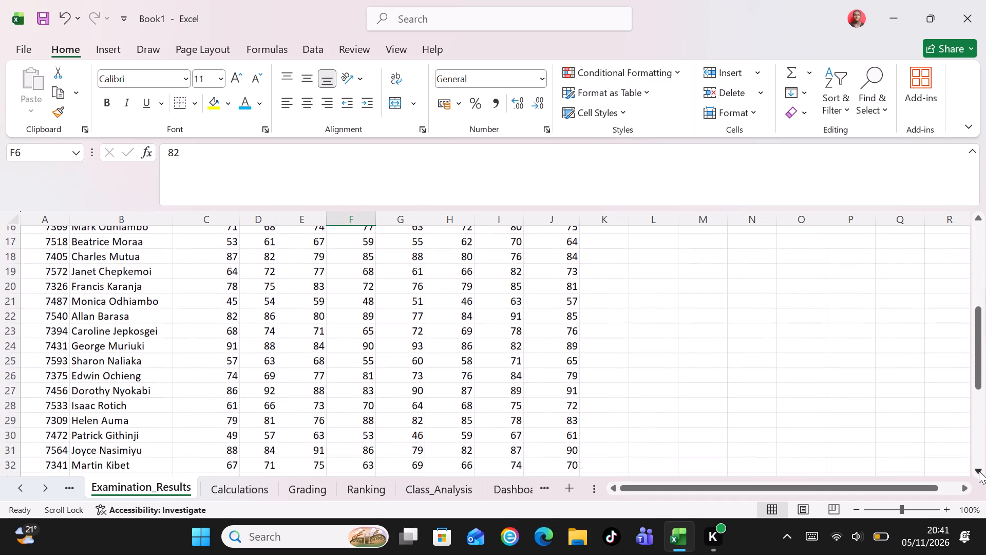
triple_click(979, 471)
triple_click(979, 471)
triple_click(979, 471)
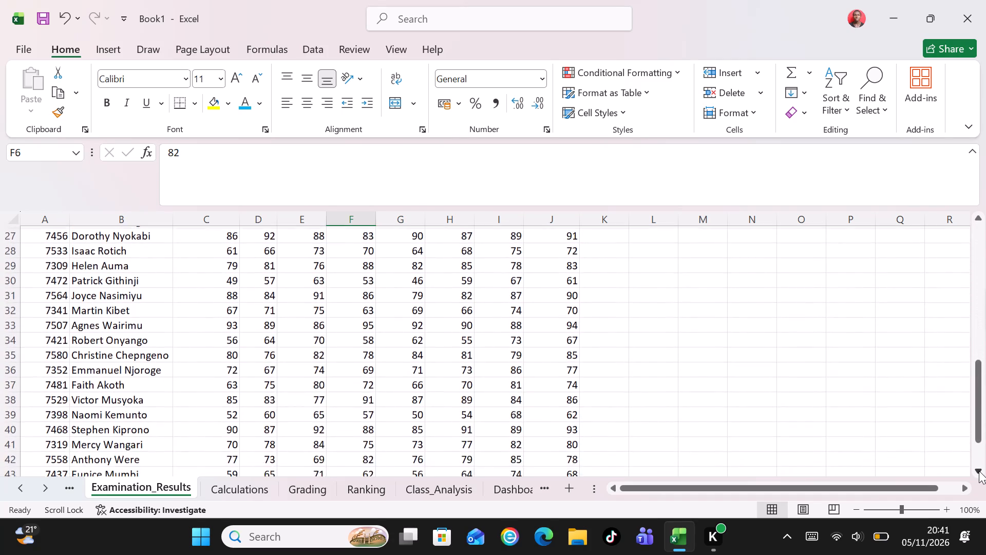
triple_click(979, 471)
double_click(979, 471)
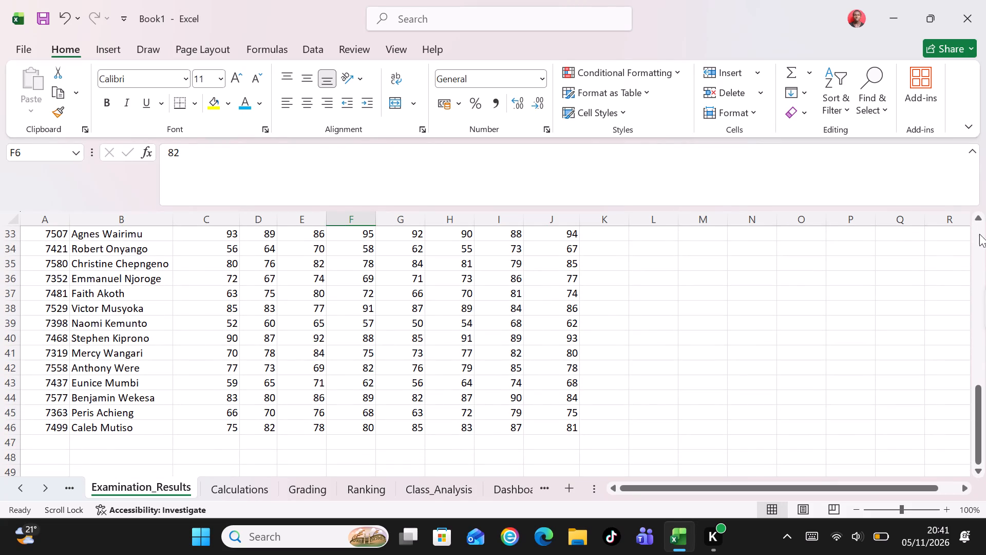
triple_click(975, 218)
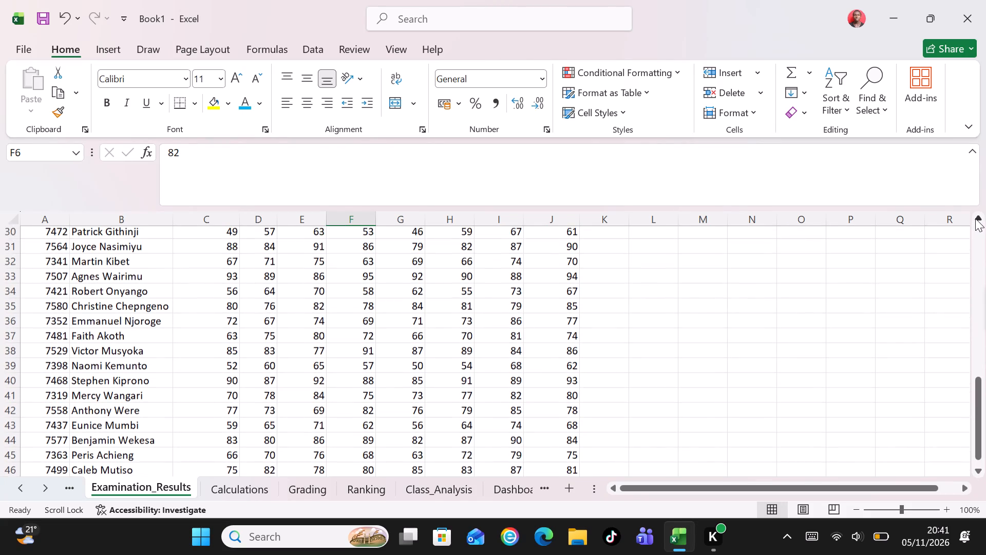
triple_click(975, 218)
triple_click(975, 218)
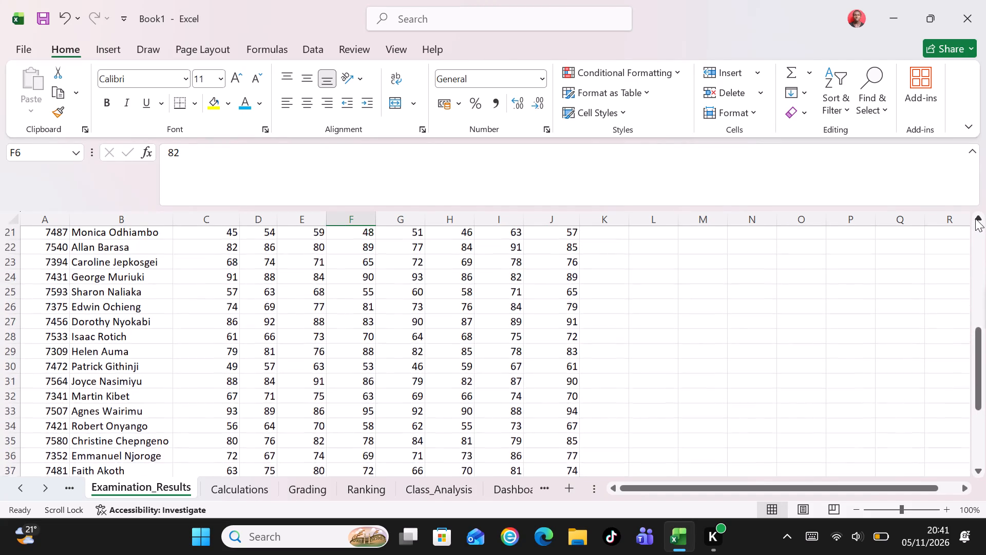
triple_click(975, 218)
triple_click(975, 218)
triple_click(975, 218)
triple_click(975, 218)
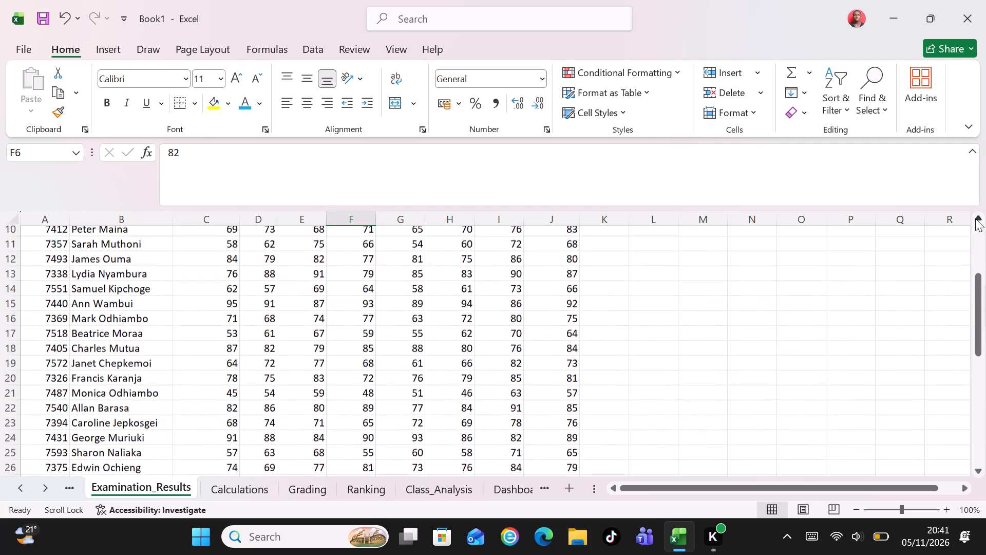
triple_click(975, 218)
triple_click(975, 218)
triple_click(975, 218)
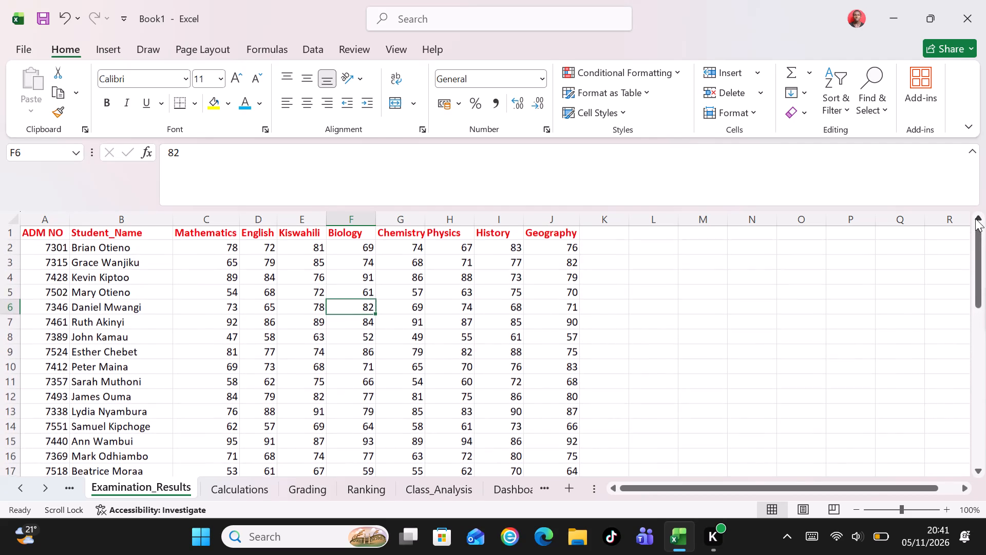
double_click(975, 218)
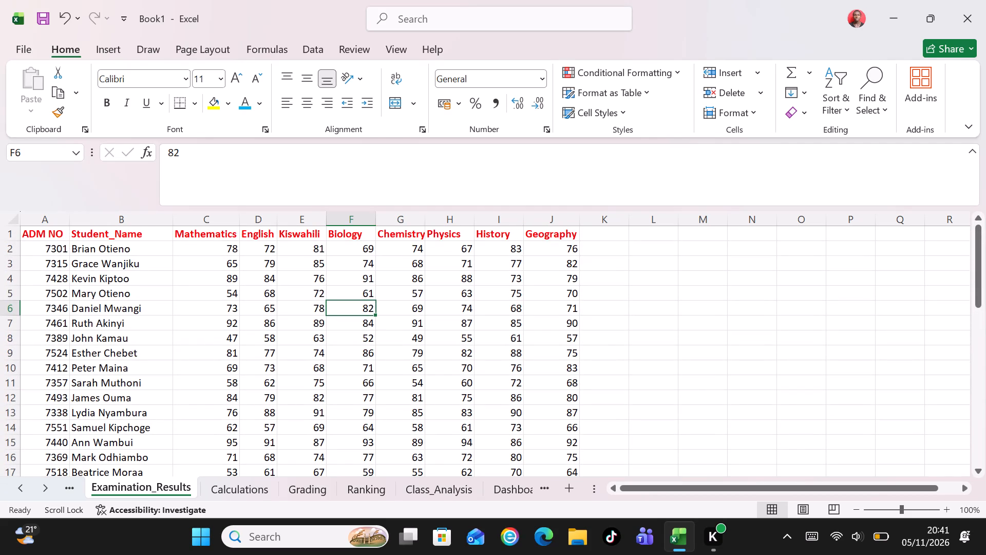
left_click(141, 310)
left_click(115, 252)
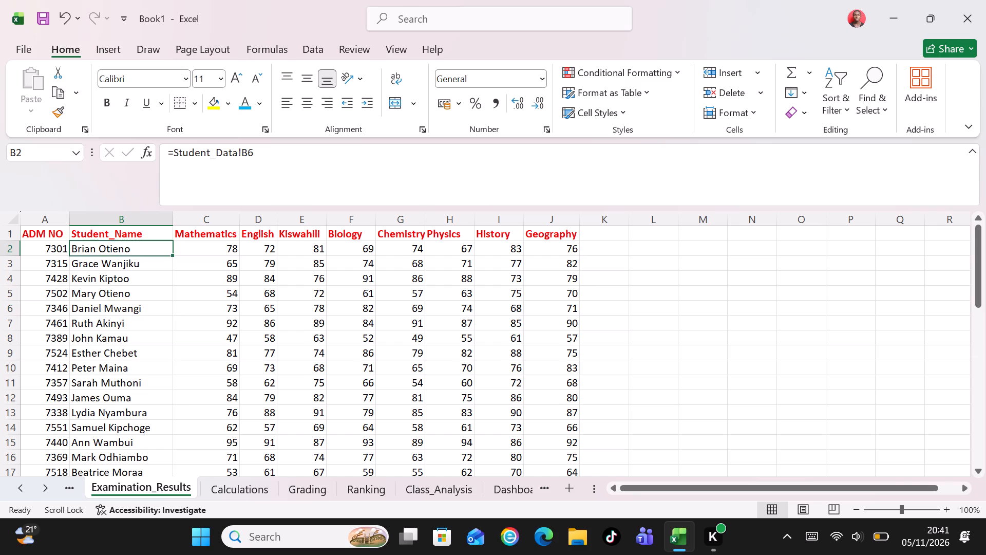
left_click_drag(100, 235, 205, 521)
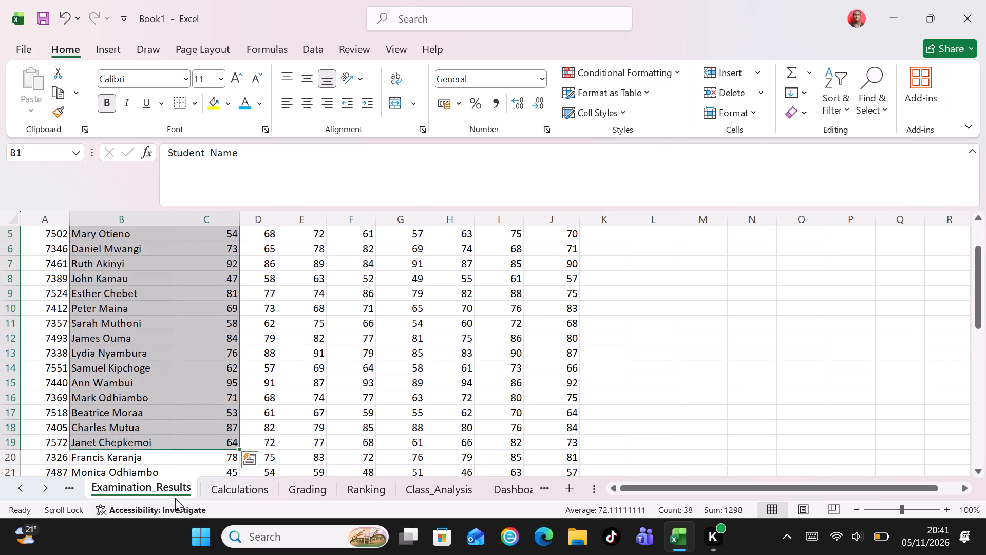
Re-enter the name of the marks sheet as Examination_Results.
left_click(176, 489)
triple_click(167, 492)
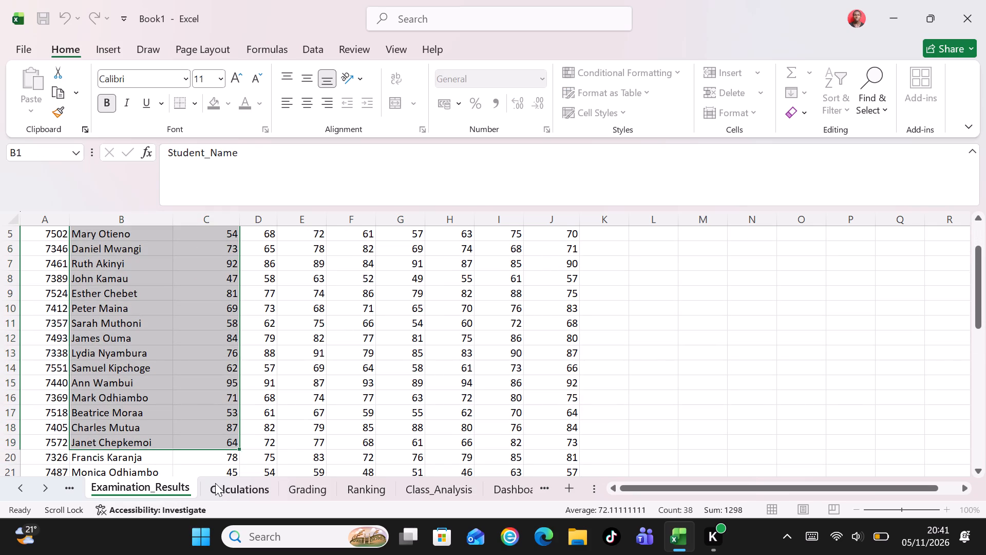
left_click(193, 486)
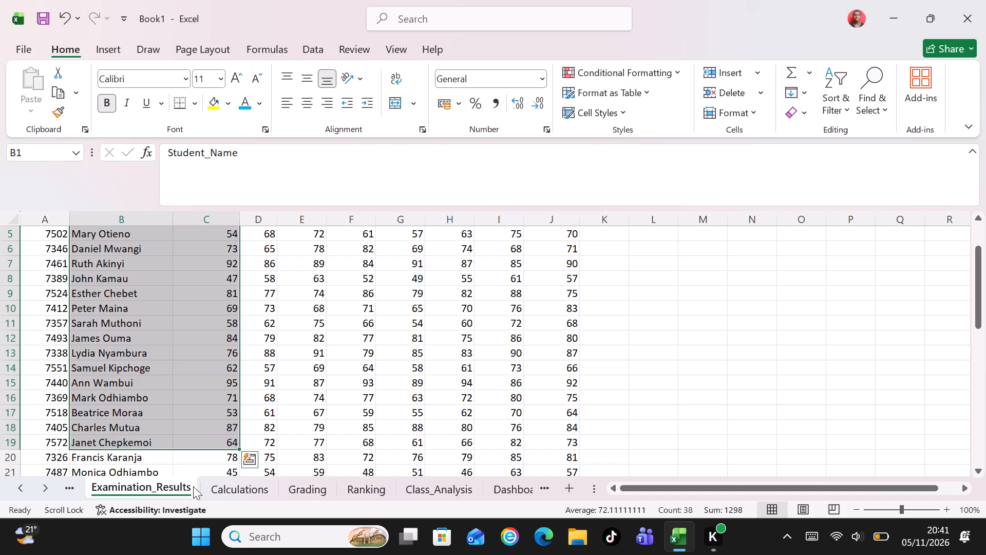
double_click(191, 487)
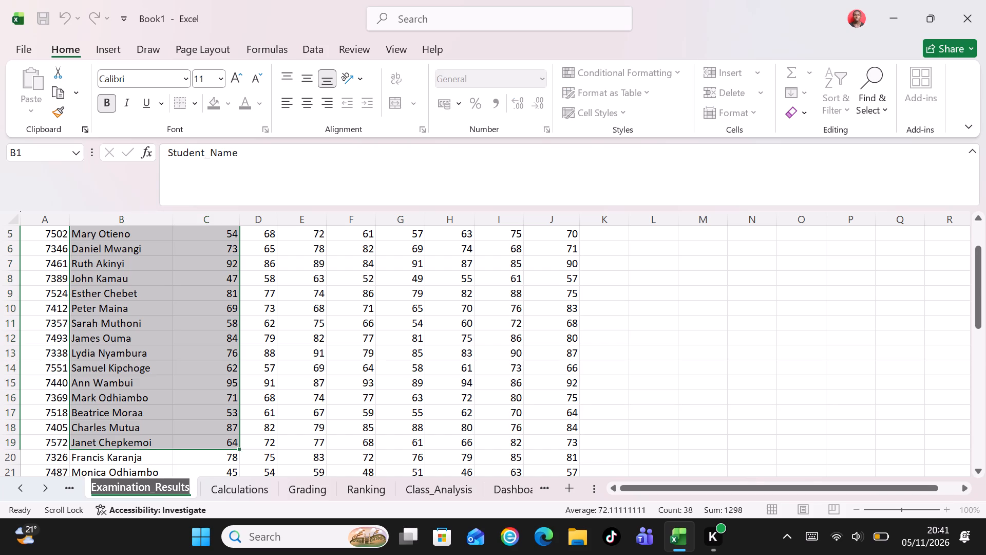
key("BackSpace")
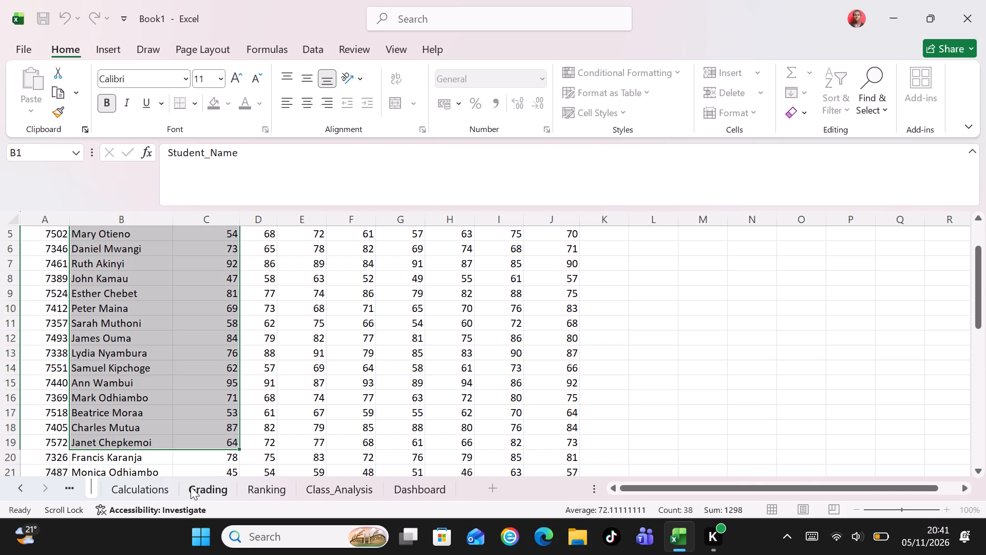
key("shift+e")
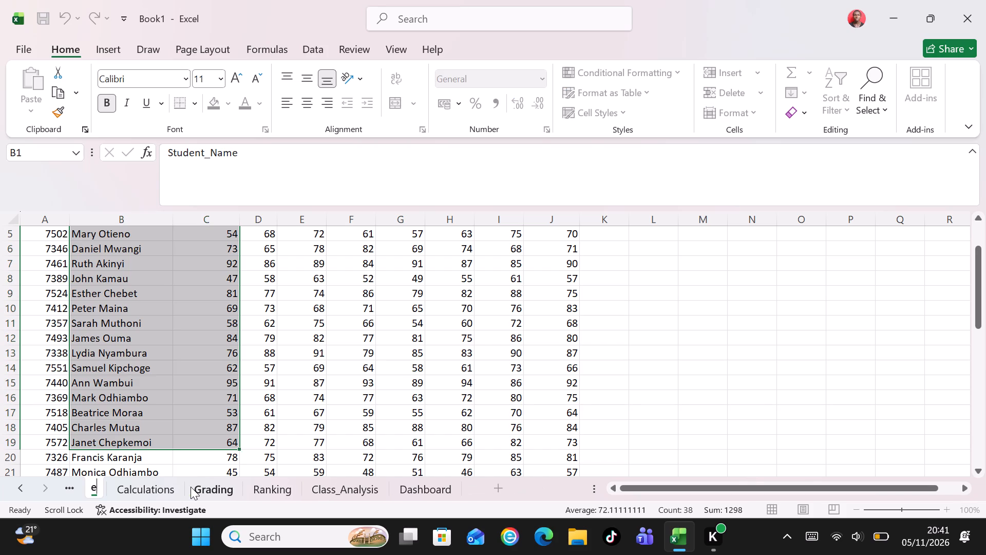
key("BackSpace")
key("e")
type("xamination")
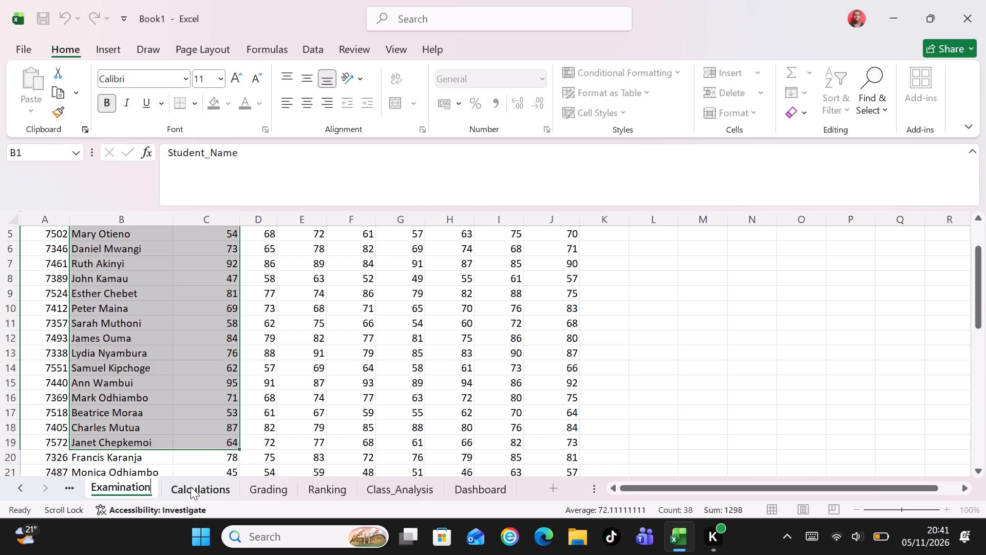
key("shift+underscore")
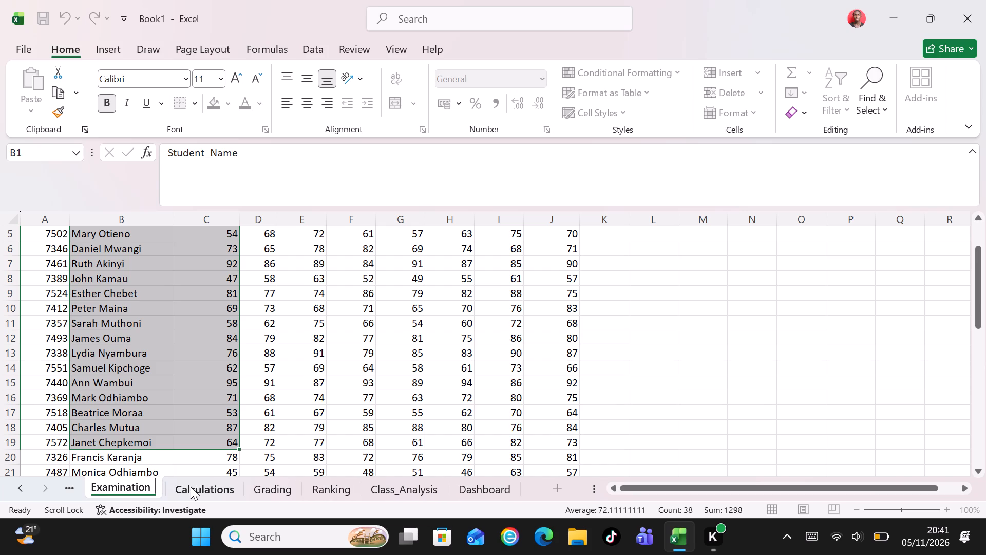
type("Resu")
type("lts")
key("Return")
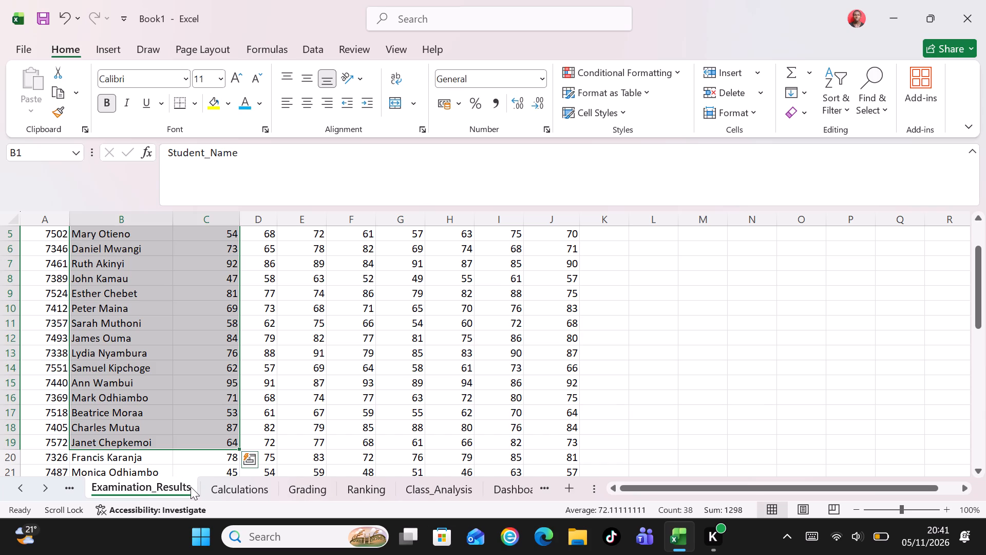
left_click(596, 387)
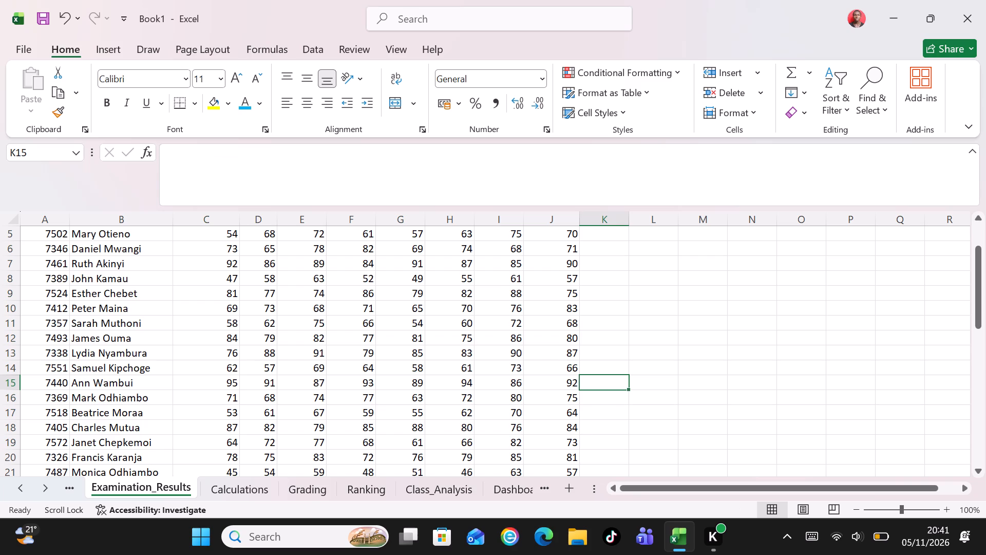
Return to the Class_Analysis sheet.
left_click(451, 488)
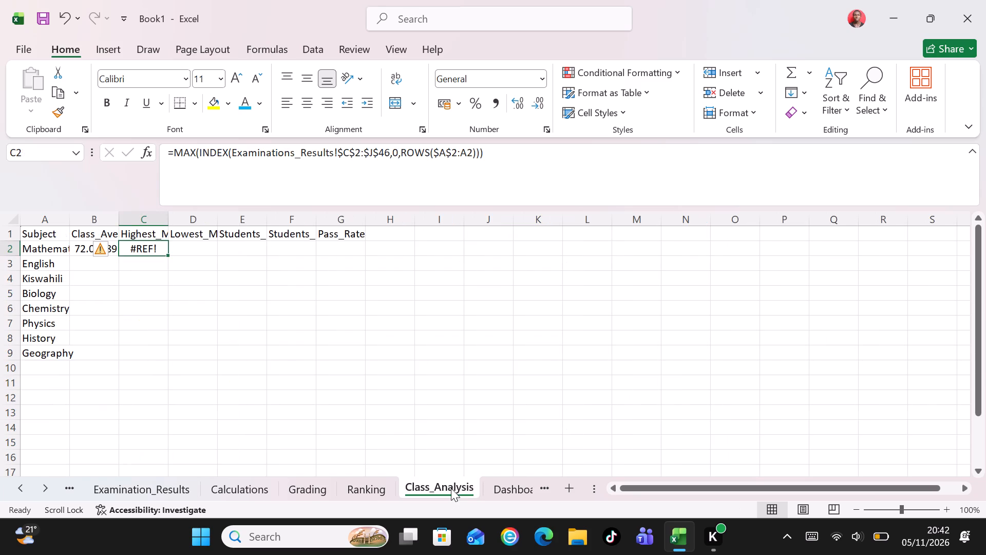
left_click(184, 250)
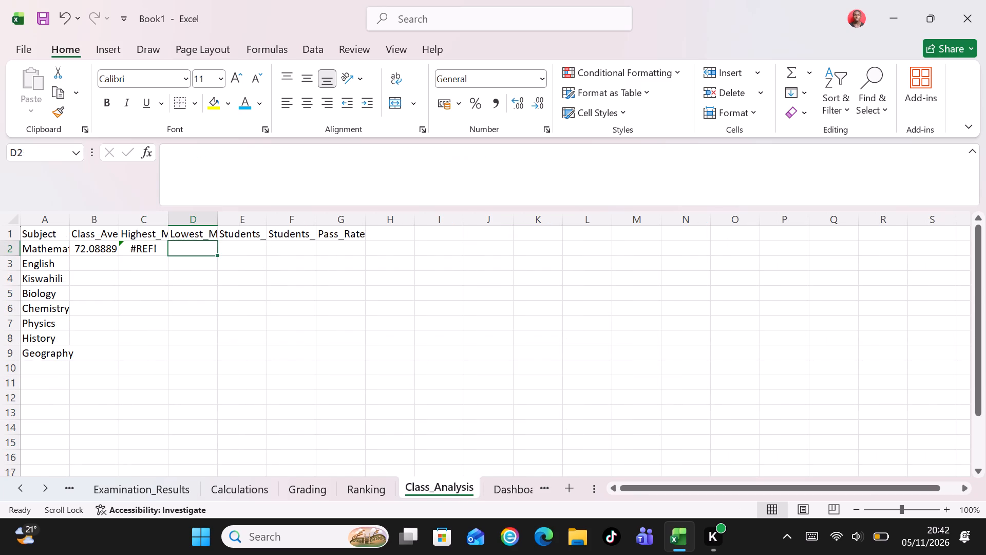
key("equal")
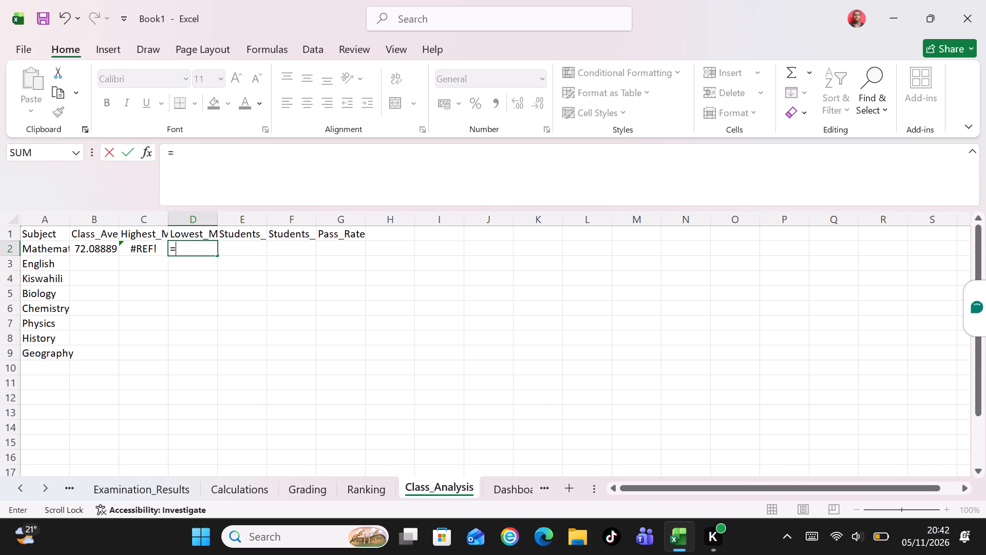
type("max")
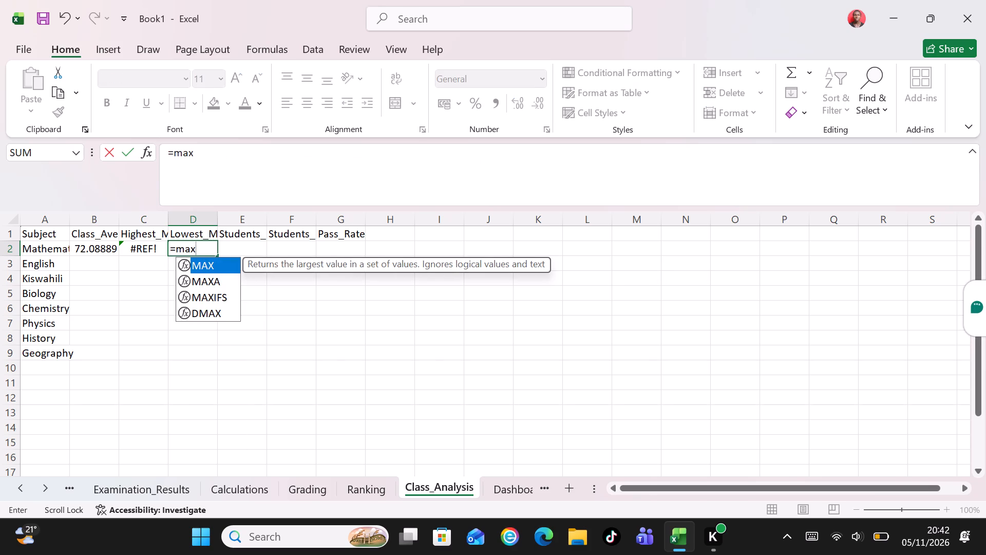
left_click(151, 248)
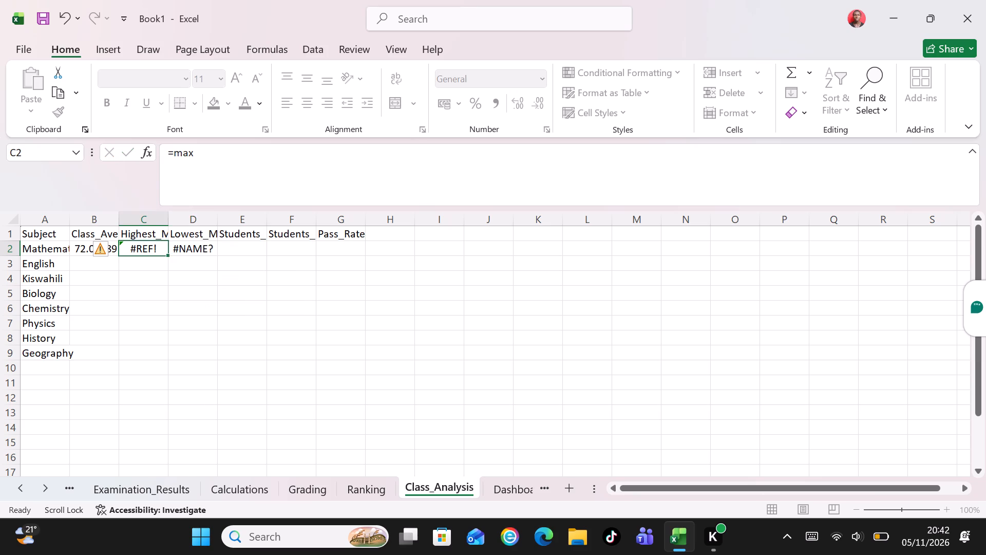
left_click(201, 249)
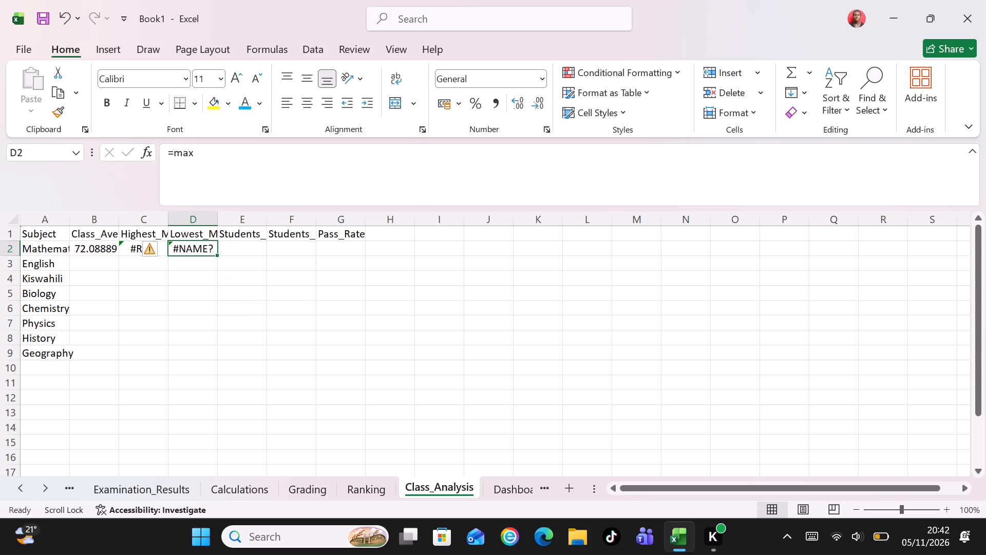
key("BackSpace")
Clear the highest-mark formula in C2 for Mathematics and start it over with =MAX(INDEX(.
key("shift+Tab")
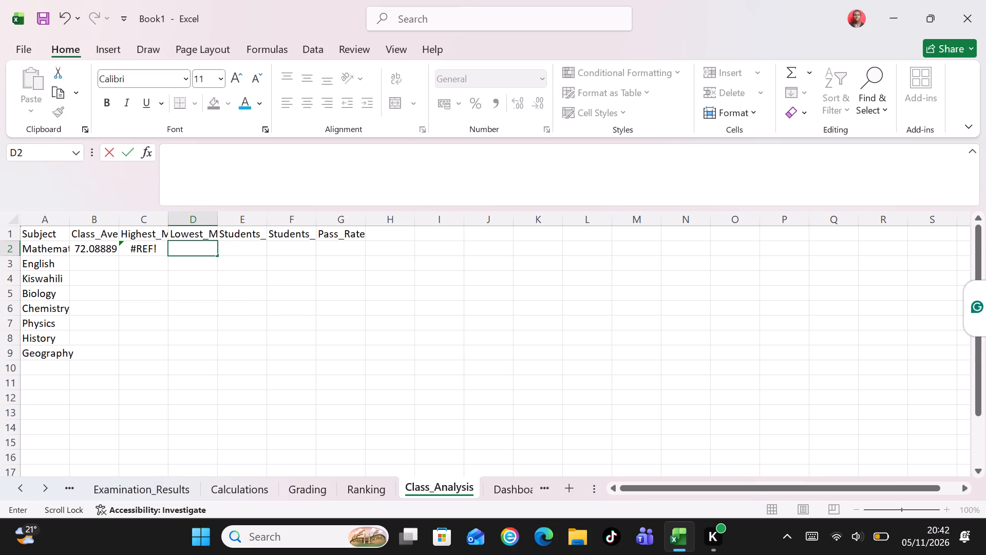
key("BackSpace")
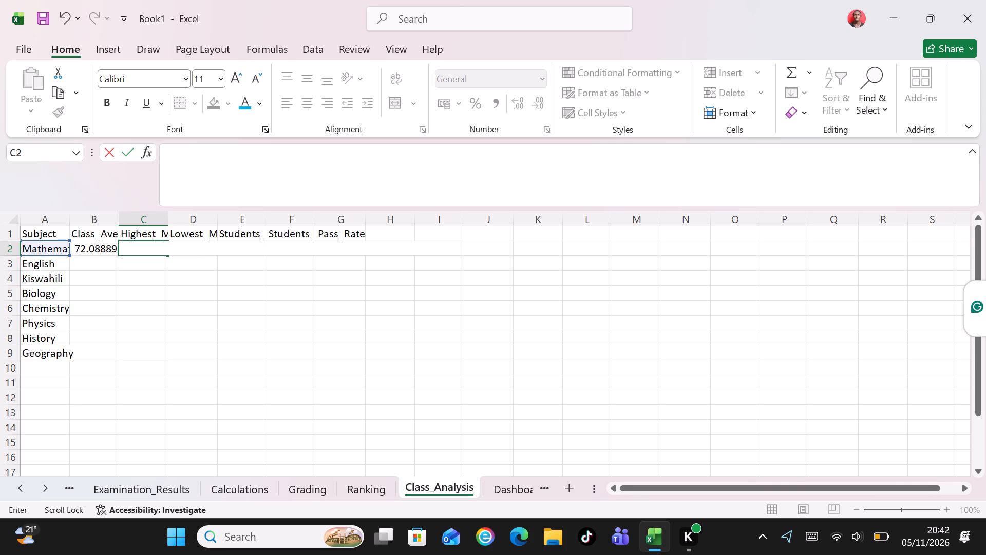
type("=max")
key("BackSpace")
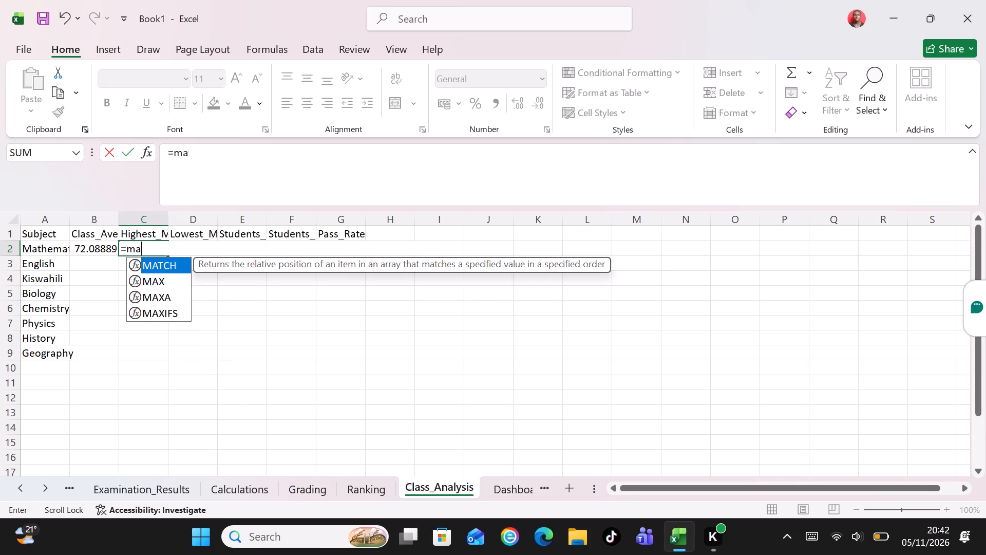
key("BackSpace")
key("BackSpace")
type("MAX")
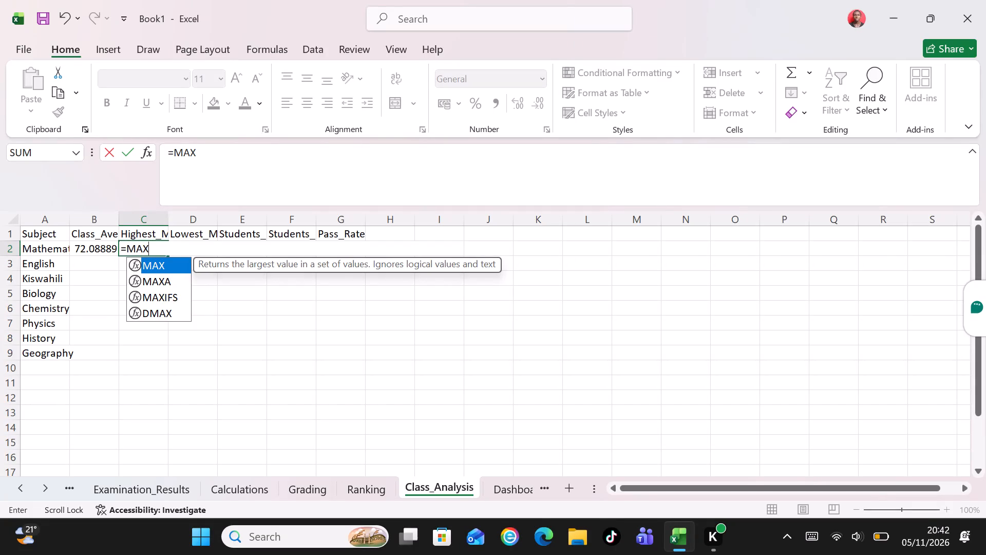
key("shift+parenleft")
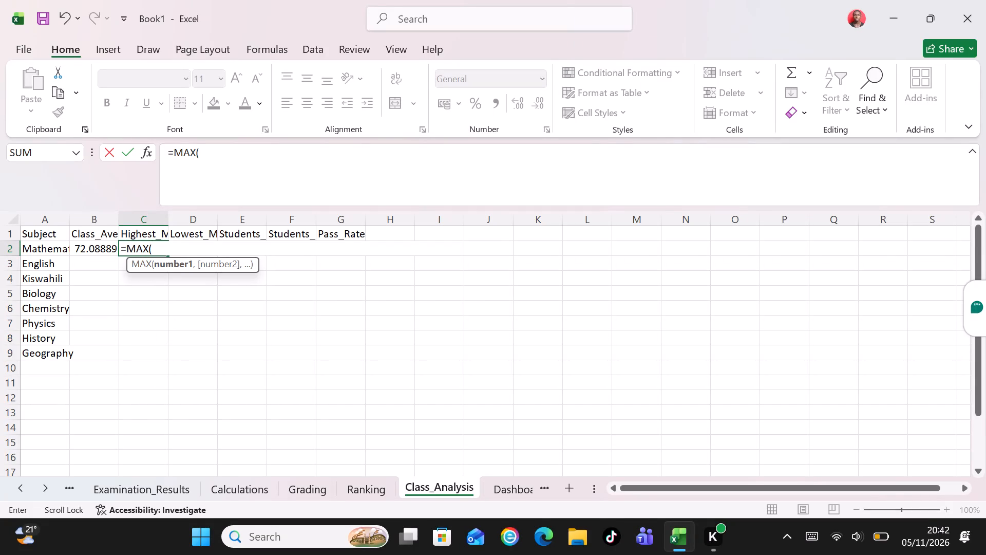
type("IN")
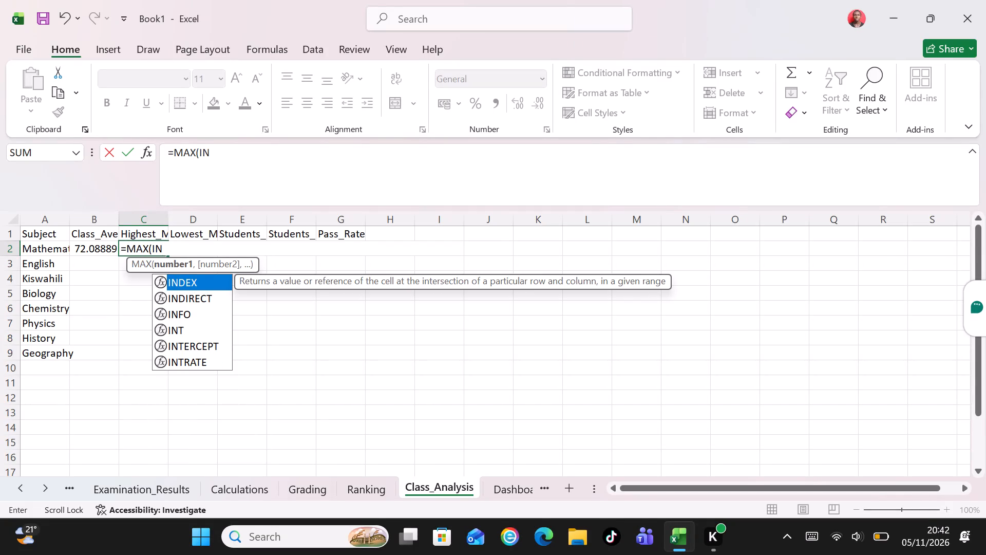
type("DEX")
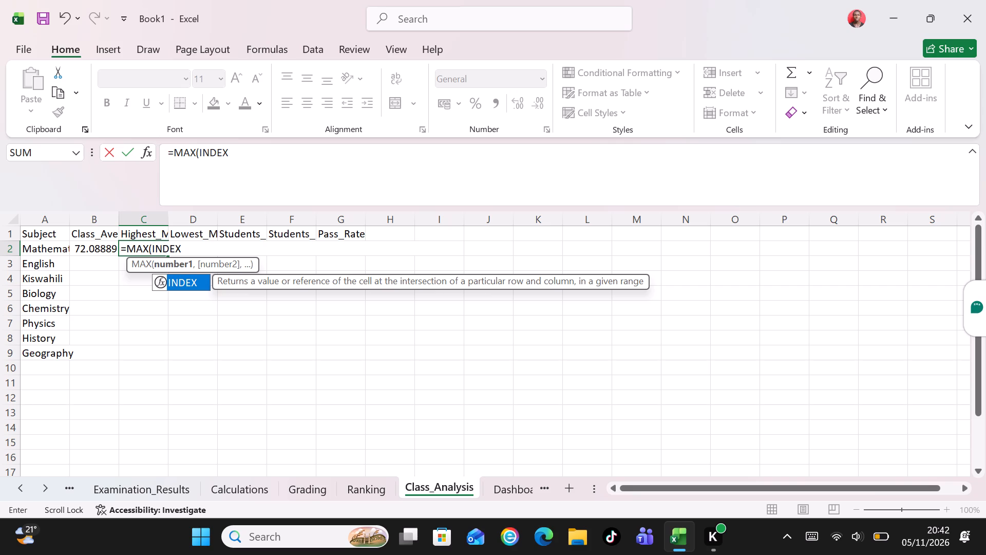
key("shift+parenleft")
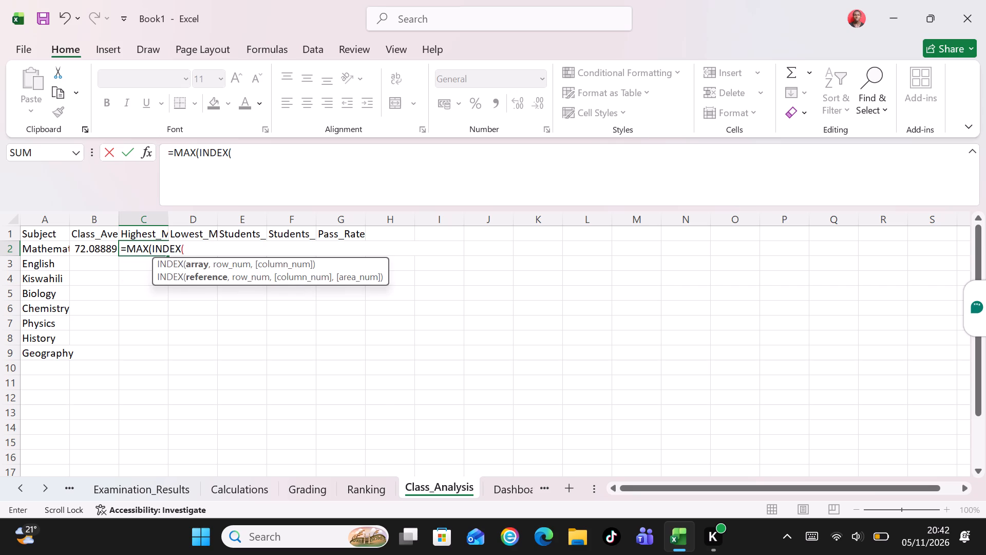
Add the sheet reference Examination_Results! as the start of the INDEX array in the C2 formula.
key("e")
key("BackSpace")
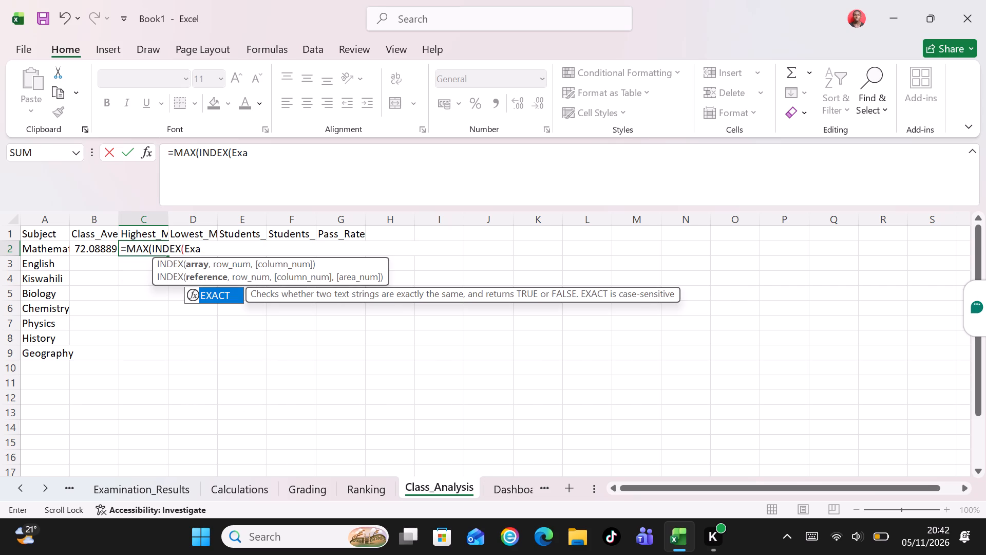
key("m")
key("i")
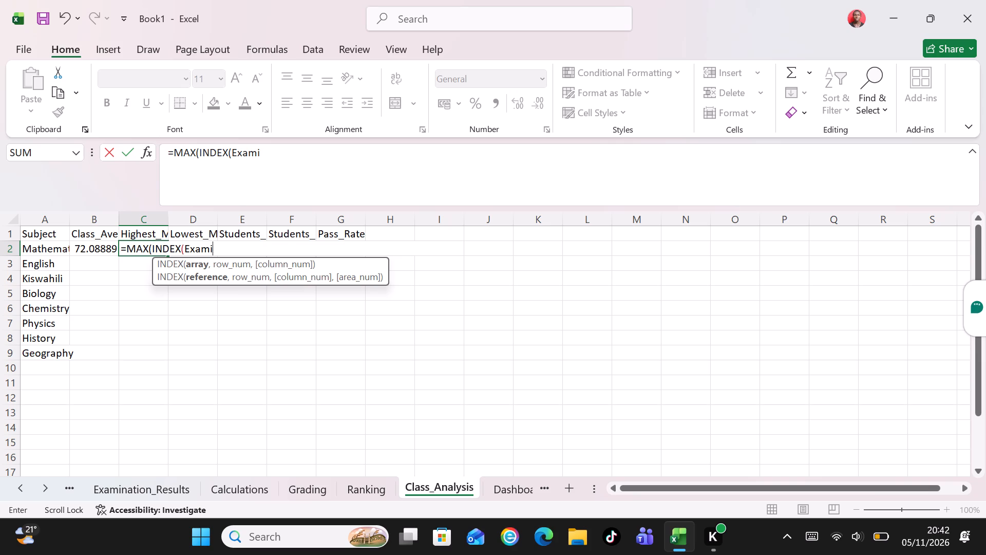
type("nation")
key("shift+underscore")
type("Results")
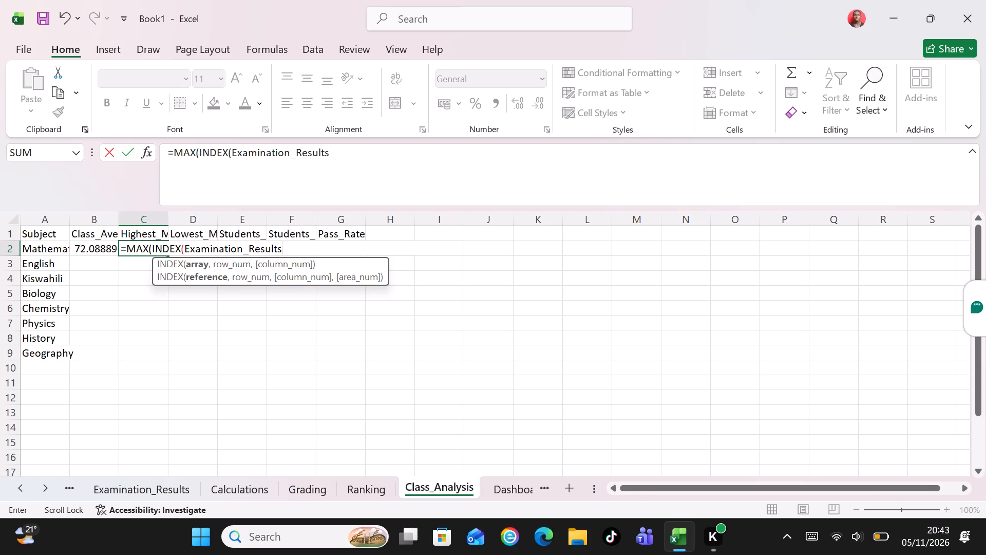
key("shift+exclam")
Complete the INDEX array in the C2 formula with the absolute range $C$2:$J$46.
key("shift+dollar")
key("shift+c")
key("shift+dollar")
key("2")
key("shift+colon")
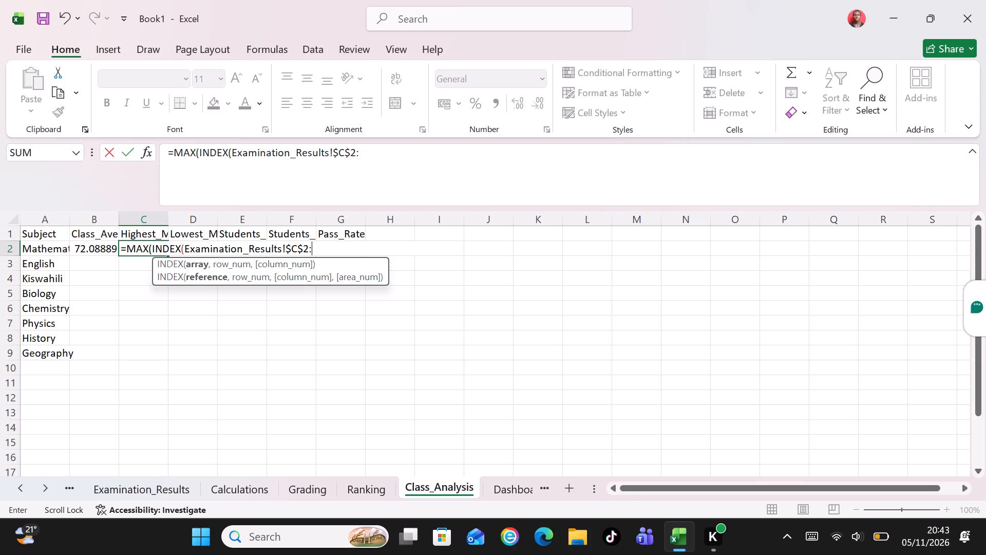
key("shift+dollar")
key("shift+j")
key("shift+dollar")
type("$^")
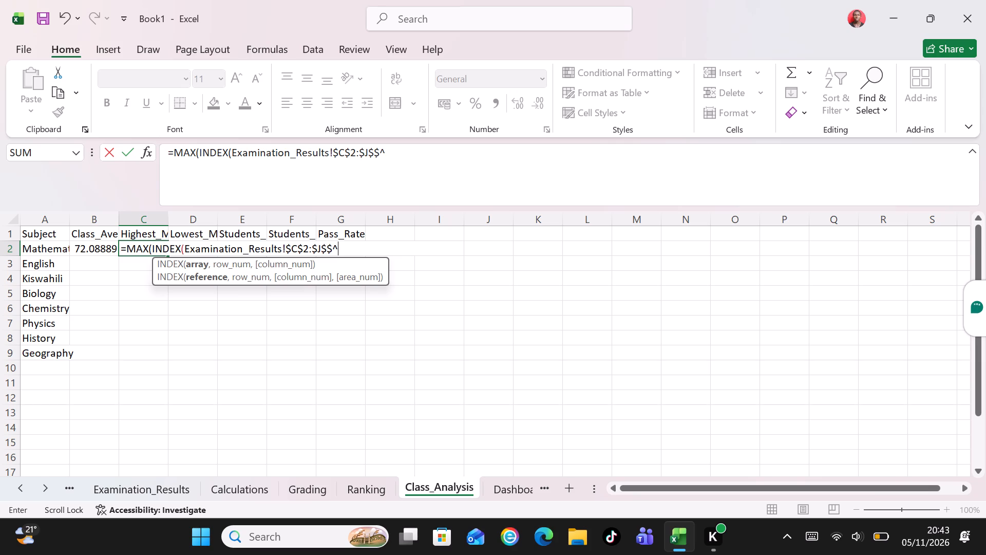
key("BackSpace")
key("BackSpace")
type("46")
Add row number 0 to the INDEX in the C2 formula and start its column number with ROWS(.
key("comma")
key("0")
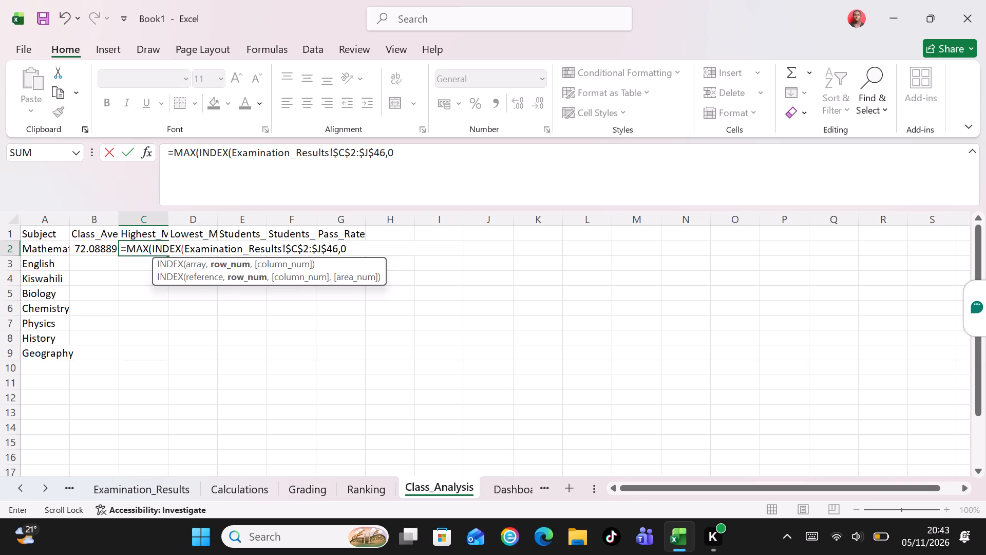
key("comma")
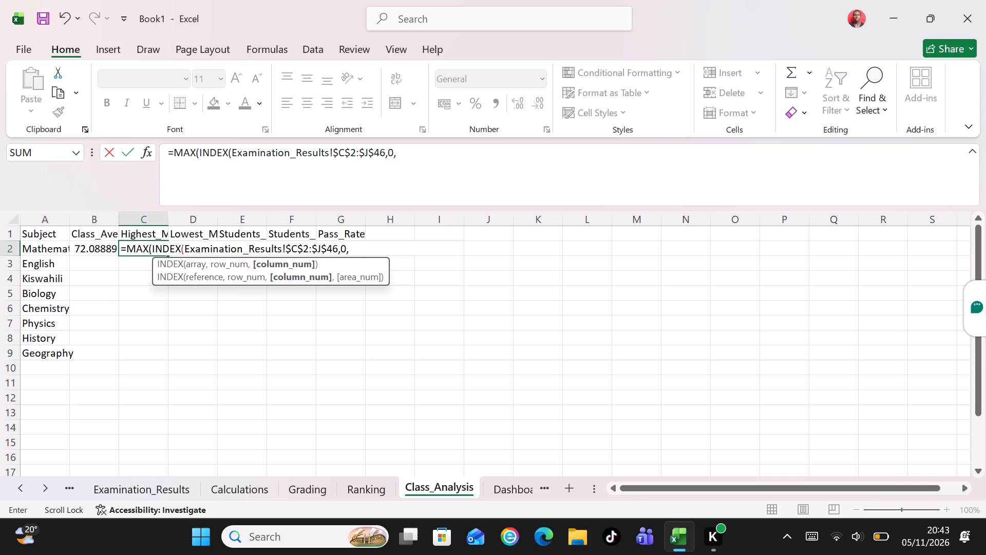
type("ROWS")
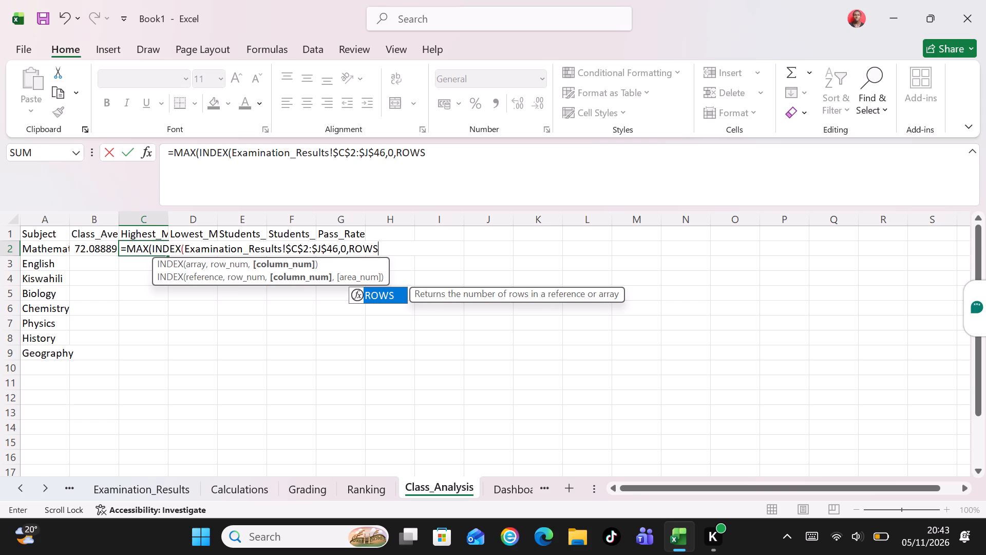
key("shift+parenleft")
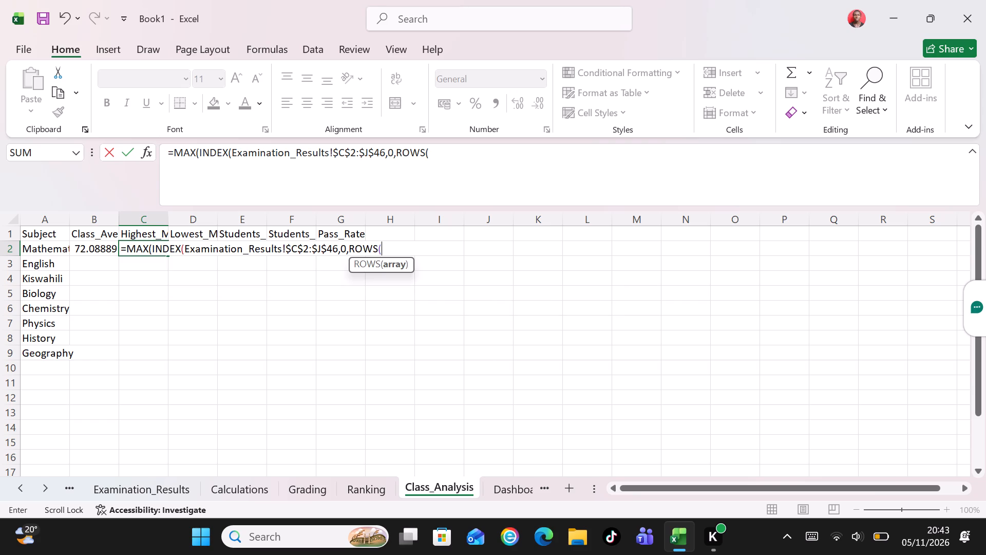
Complete the ROWS argument in C2 with $A$2:A2, close all three brackets and enter the highest-mark formula.
type("$a")
key("shift+dollar")
key("BackSpace")
key("BackSpace")
key("BackSpace")
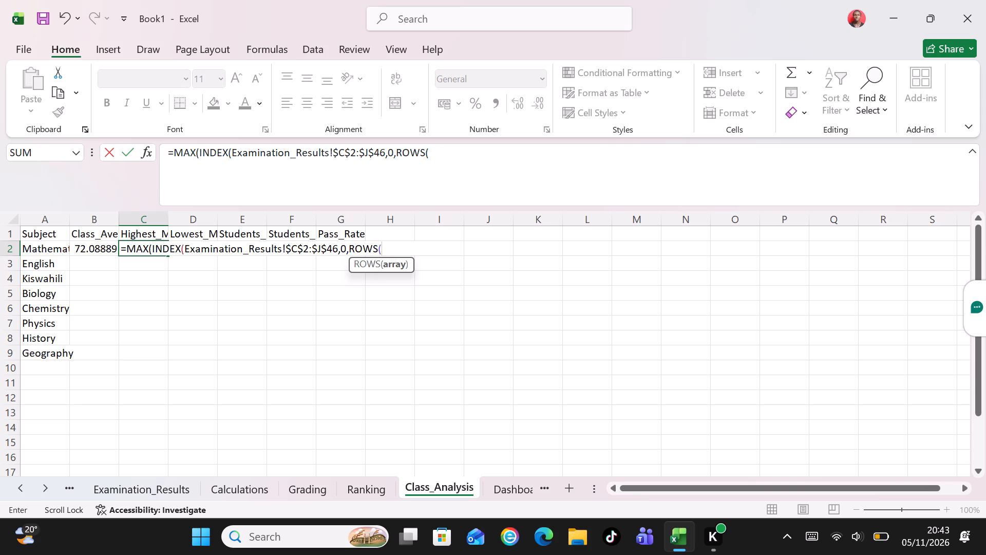
key("shift+a")
key("BackSpace")
type("$A")
key("shift+dollar")
key("2")
key("shift+colon")
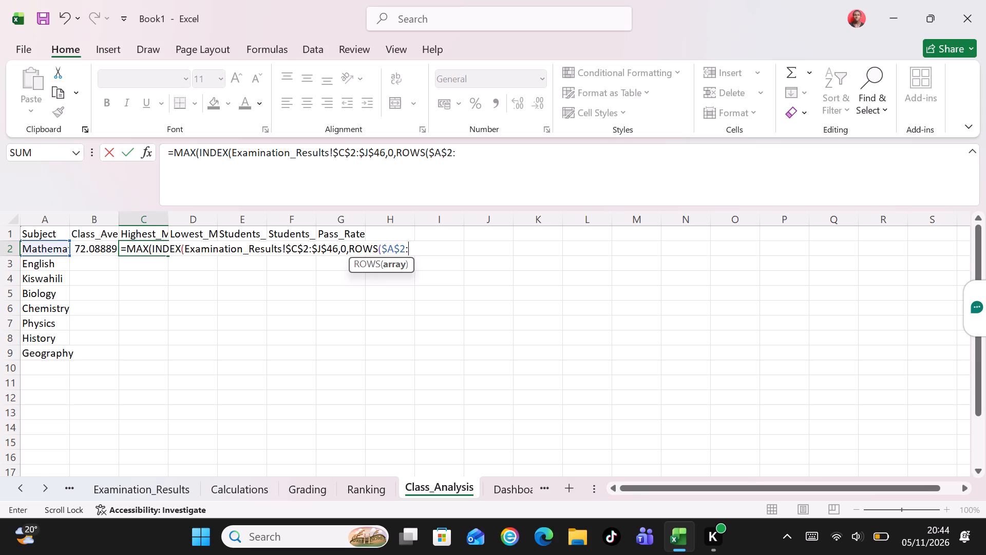
type("A2")
type(")))")
key("Return")
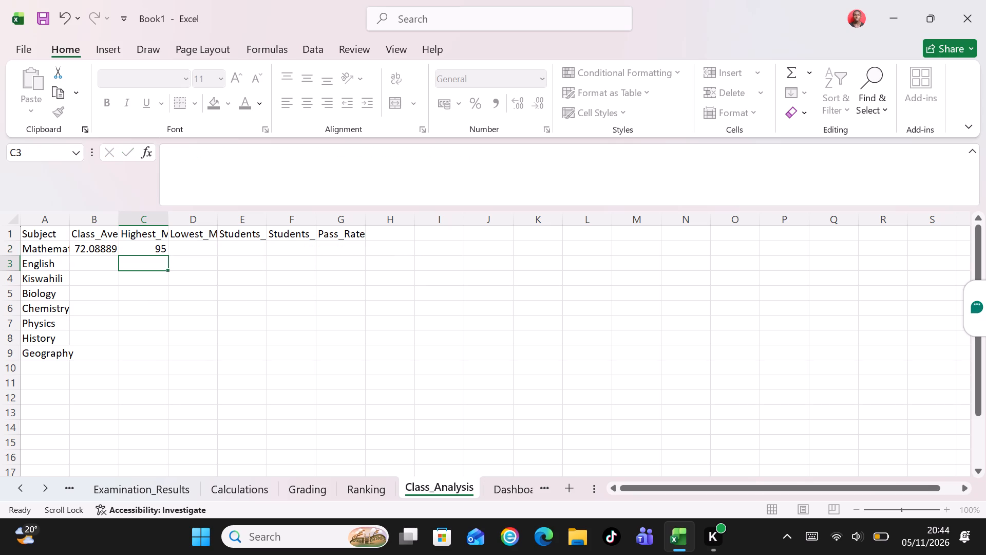
Autofit the widths of the Lowest_Mark, Students_Passed and Students_Failed columns to their headings.
left_click(196, 241)
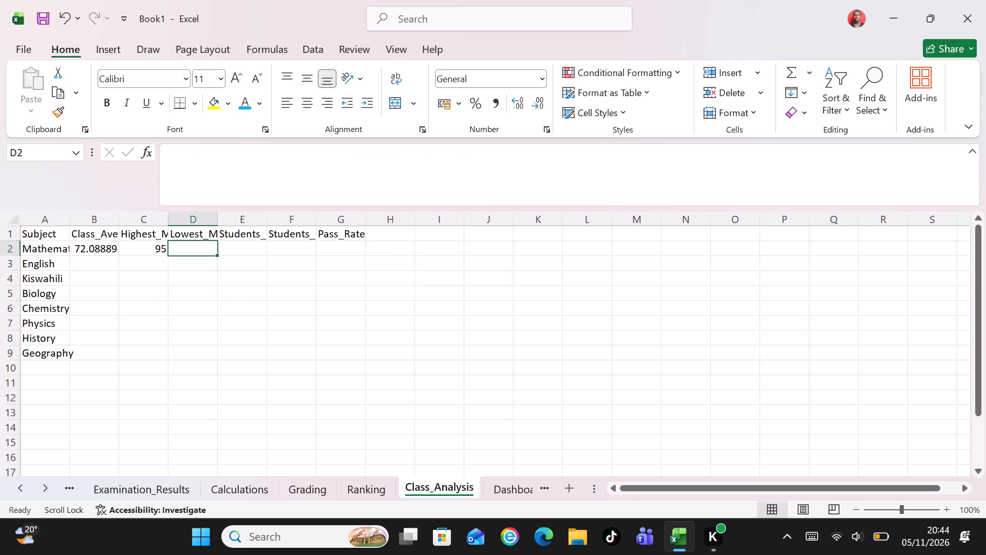
double_click(219, 220)
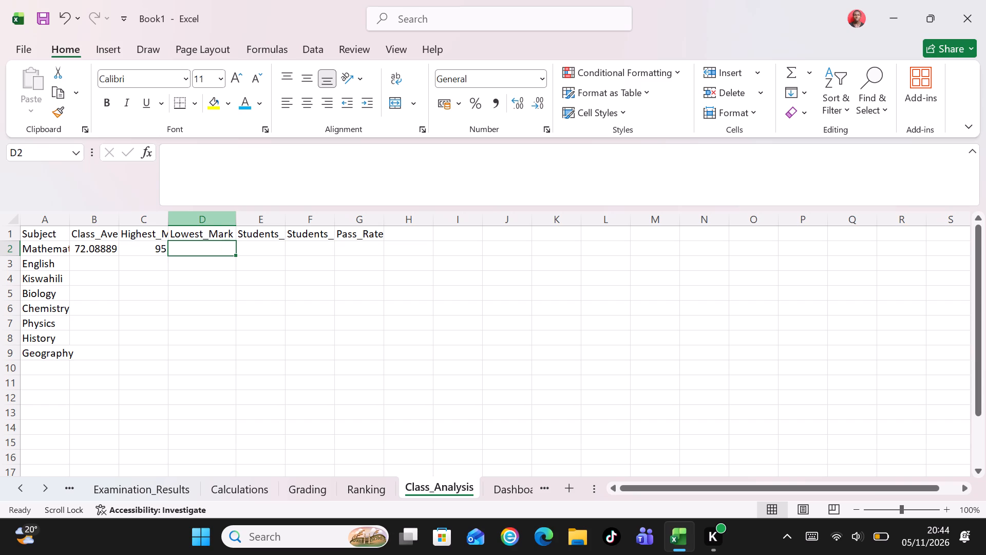
double_click(286, 224)
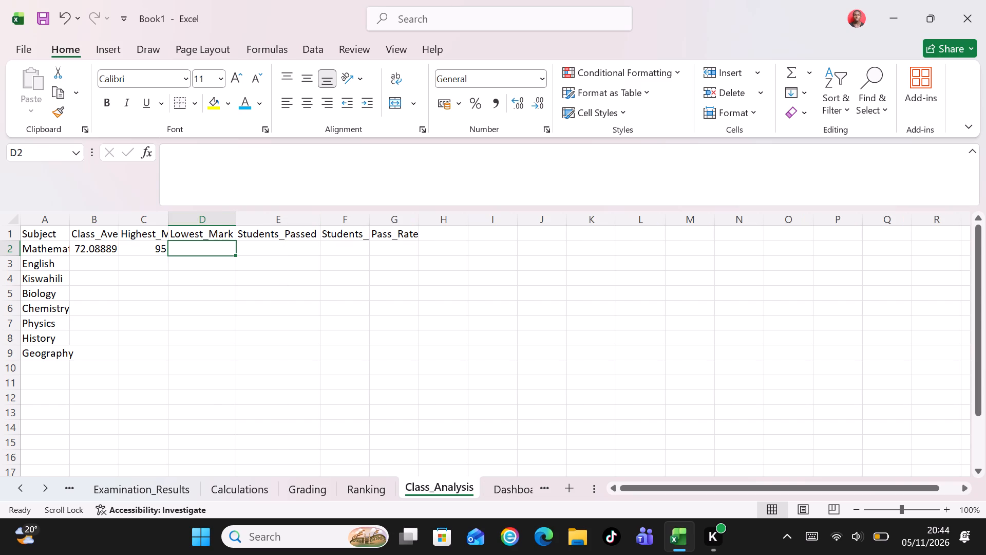
double_click(371, 219)
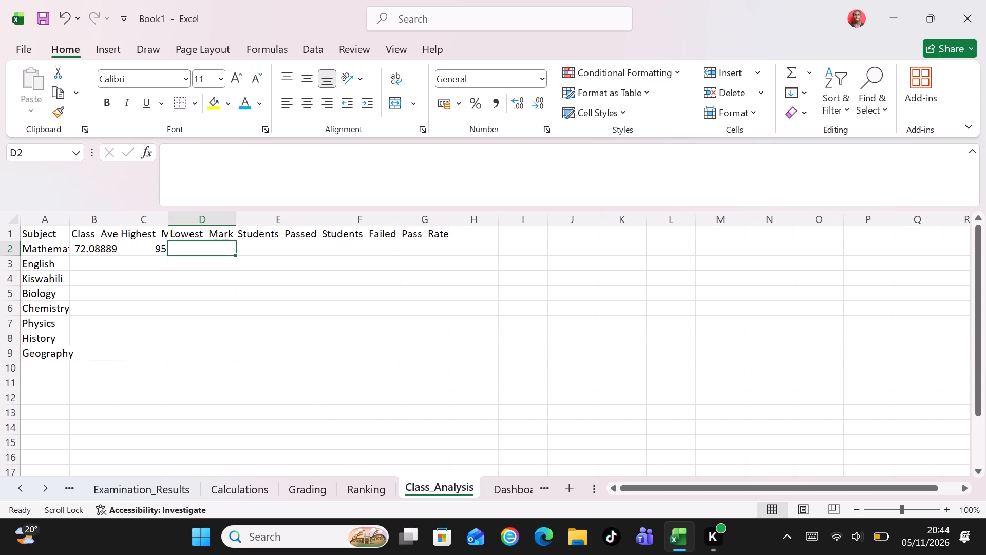
Start the lowest-mark formula for Mathematics in D2 with =MIN(INDEX(Examination_Results!.
left_click(208, 250)
key("equal")
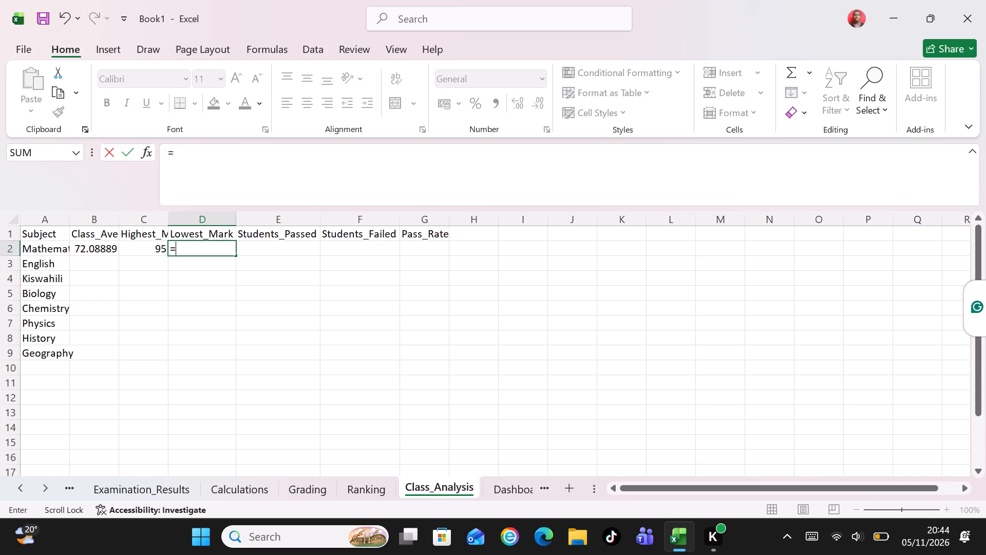
type("MIN")
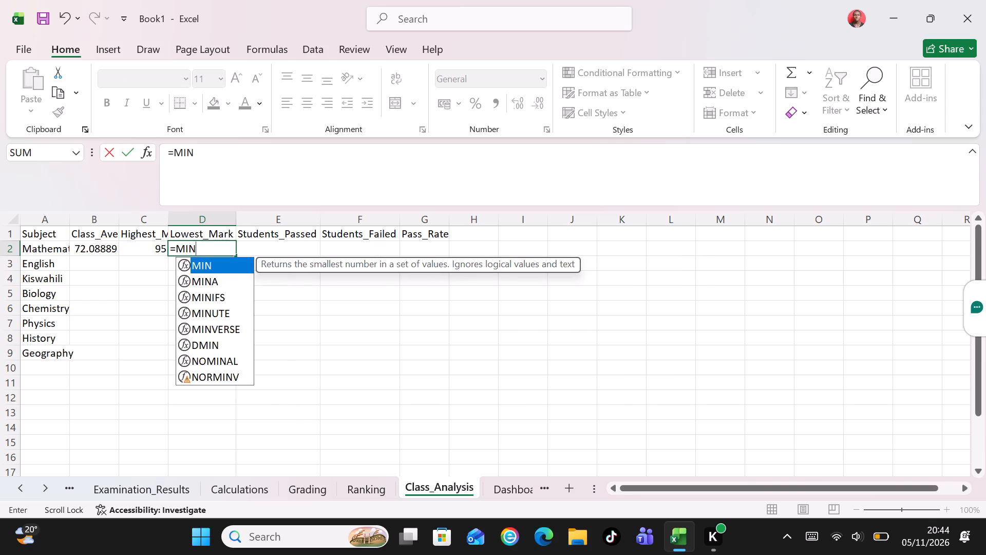
key("shift+parenleft")
type("INDEX")
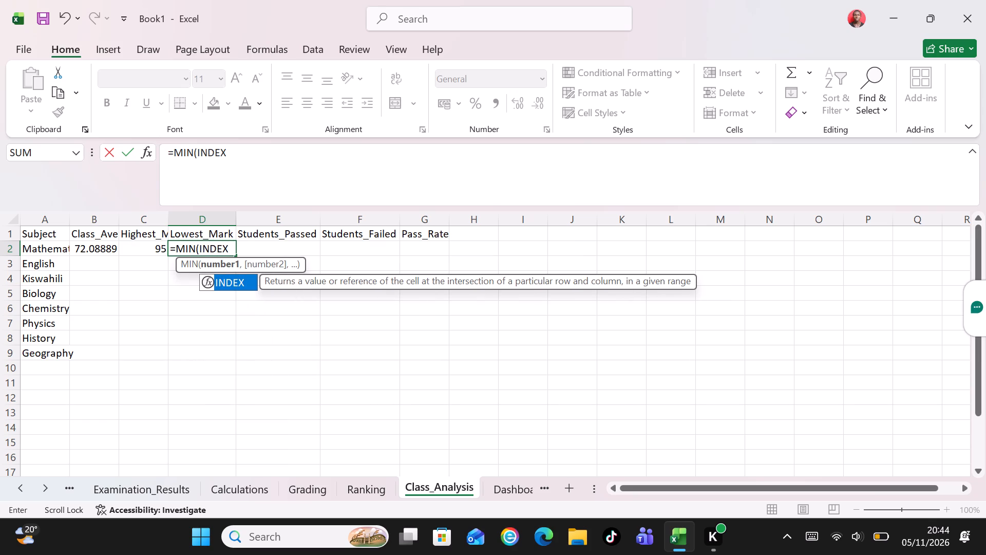
key("shift+parenleft")
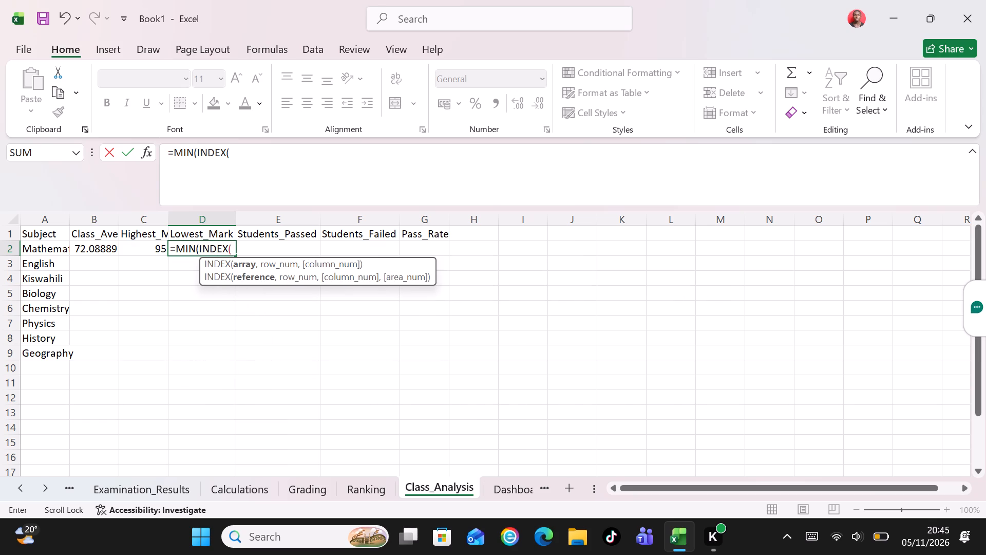
key("e")
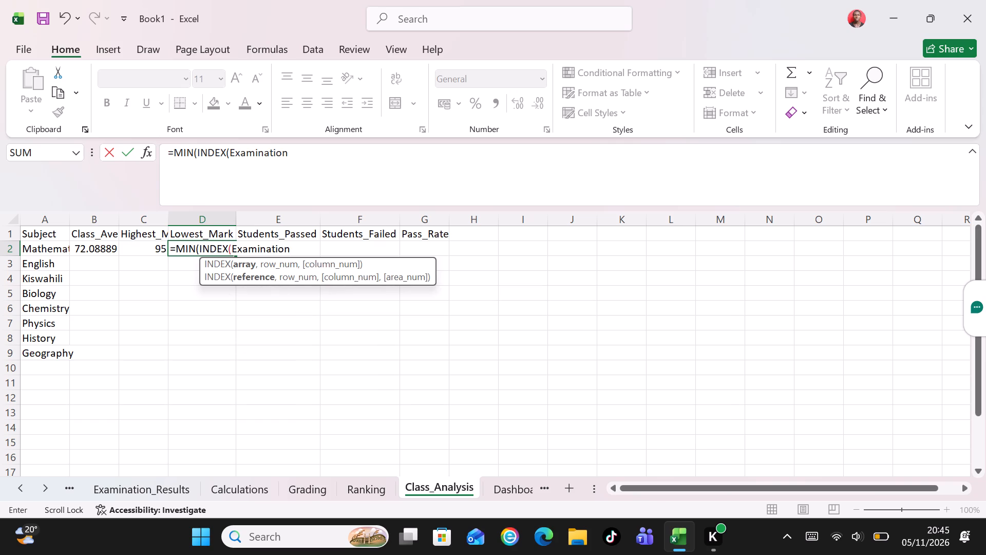
key("shift+underscore")
type("Results")
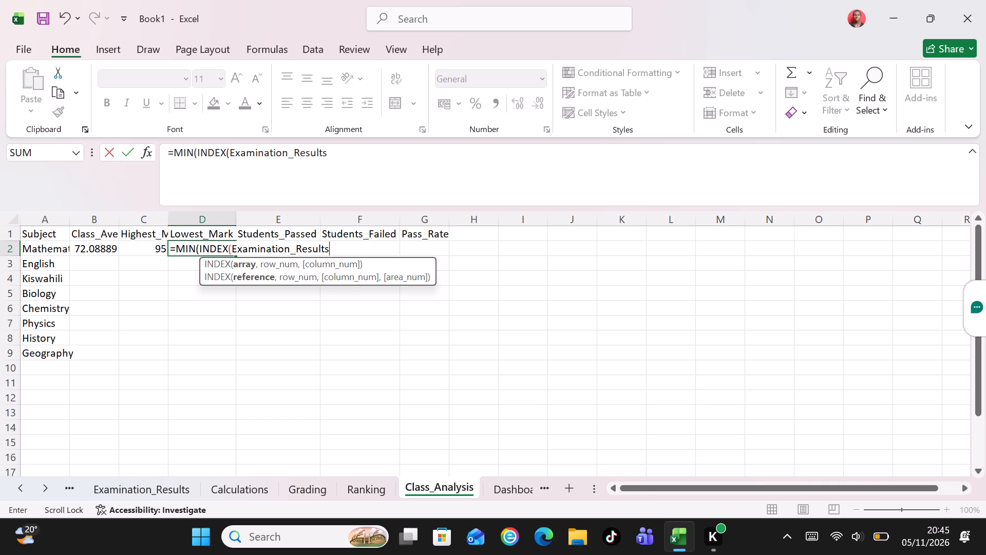
key("shift+exclam")
Add the absolute range $C$2:$J$46 as the INDEX array in the D2 lowest-mark formula.
key("shift+dollar")
key("shift+c")
key("shift+dollar")
key("2")
key("shift+colon")
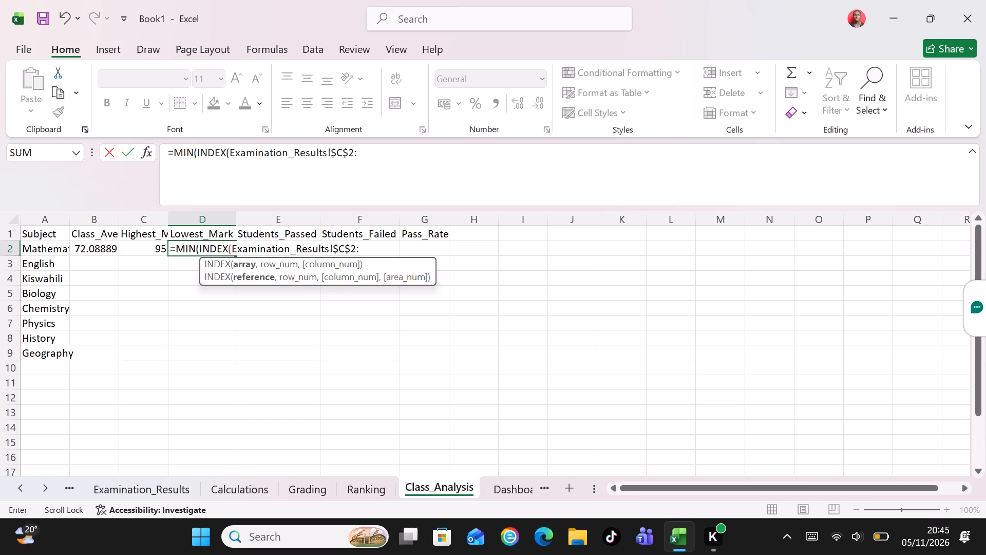
key("shift+dollar")
key("j")
key("shift+dollar")
key("BackSpace")
key("BackSpace")
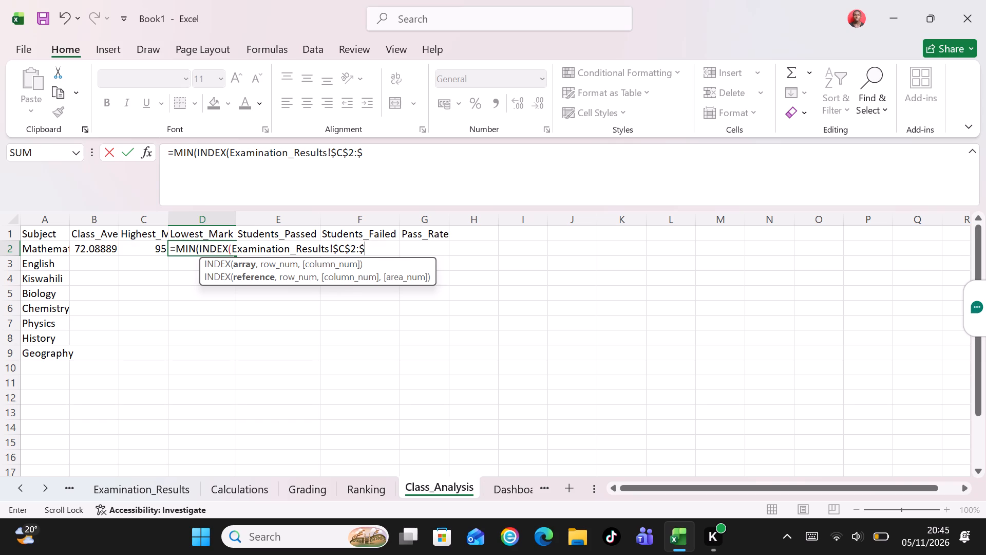
key("j")
key("shift+dollar")
type("46")
Add row number 0 to the INDEX in the D2 formula and start its column number with ROWS(.
type(",0")
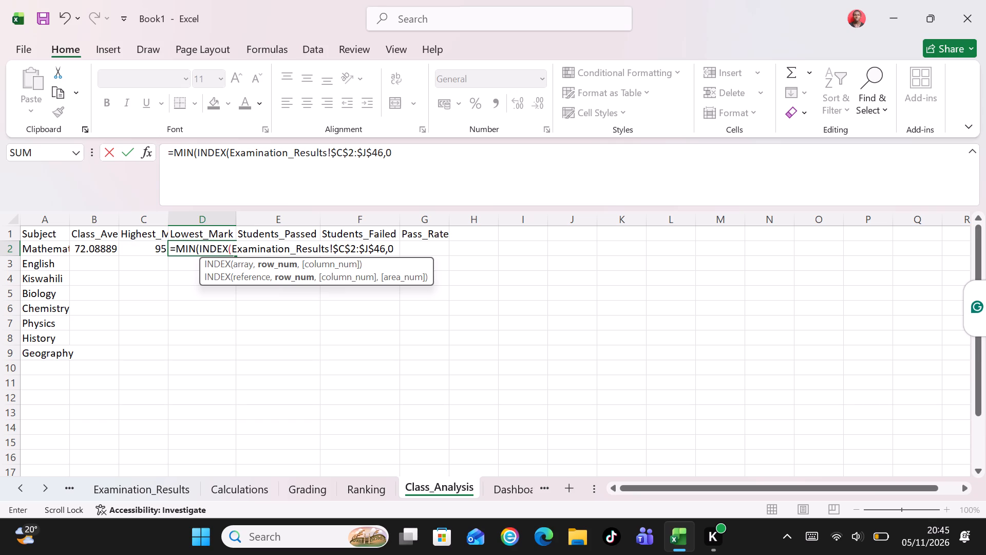
key("comma")
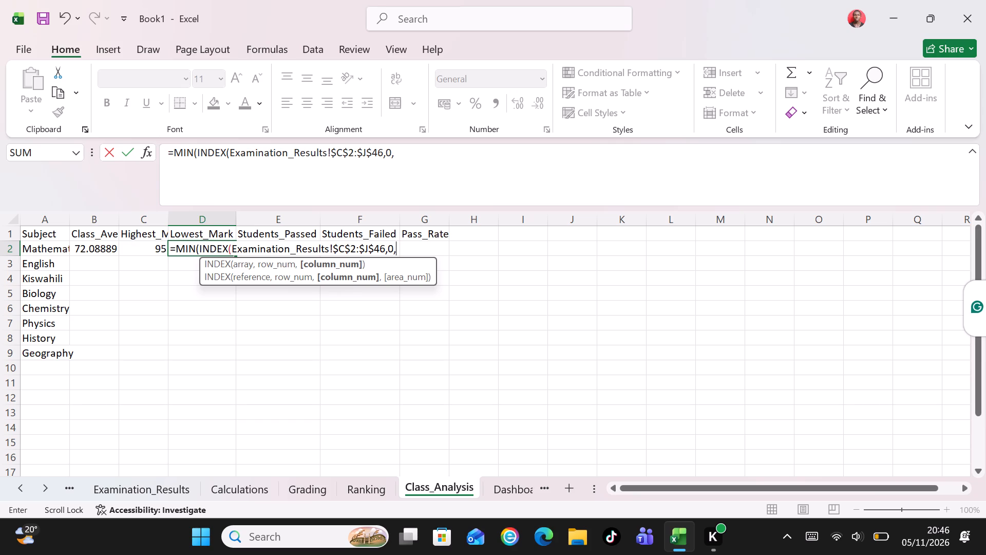
key("shift+r")
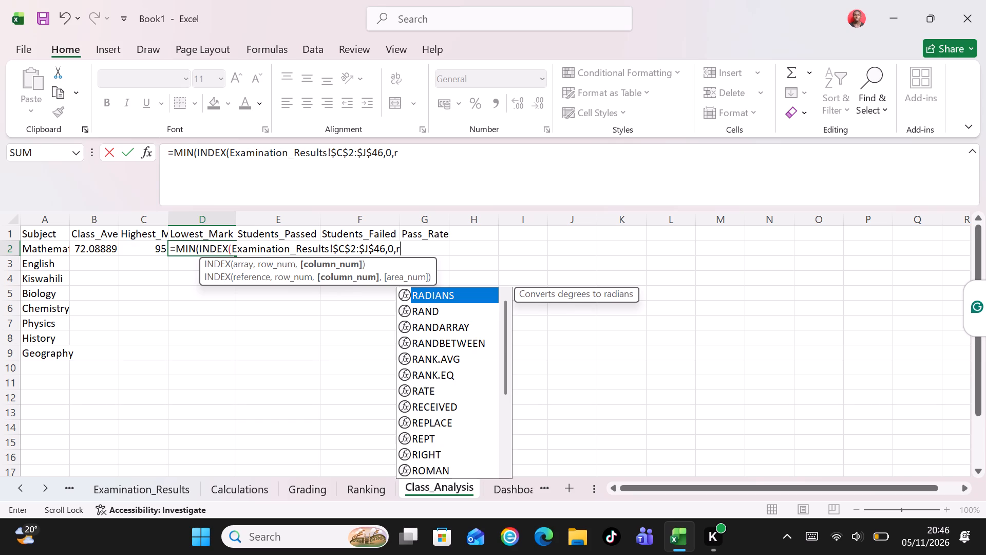
key("BackSpace")
type("ROWS")
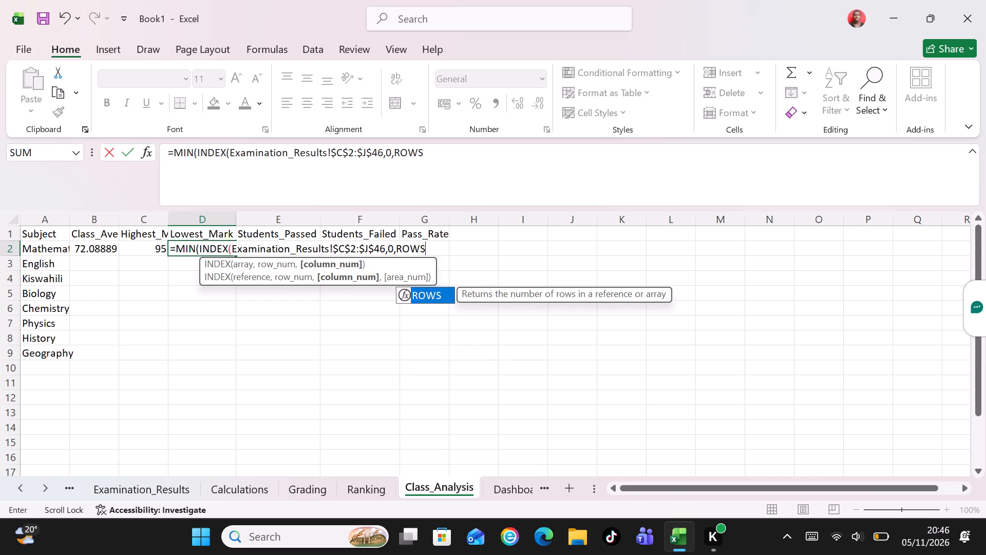
key("shift+parenleft")
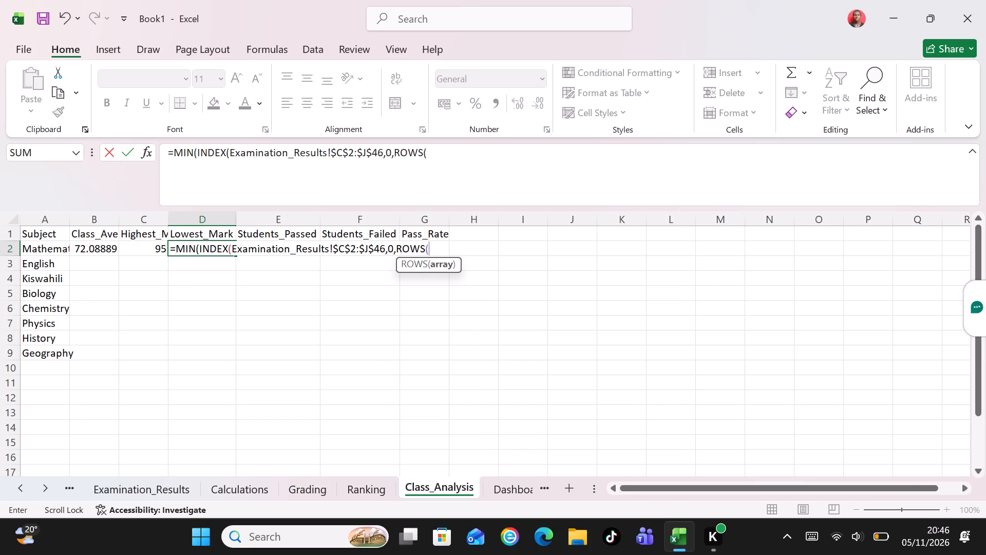
Complete the ROWS argument in D2 with $A$2:A2, close all three brackets and enter the lowest-mark formula.
key("shift+dollar")
key("a")
key("shift+dollar")
key("2")
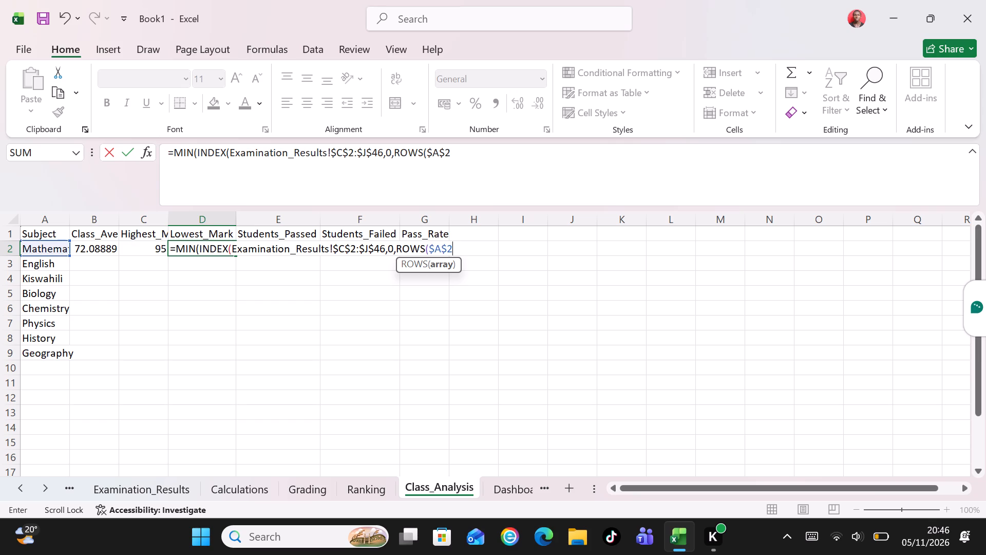
key("shift+colon")
type("A2")
type(")))")
key("Return")
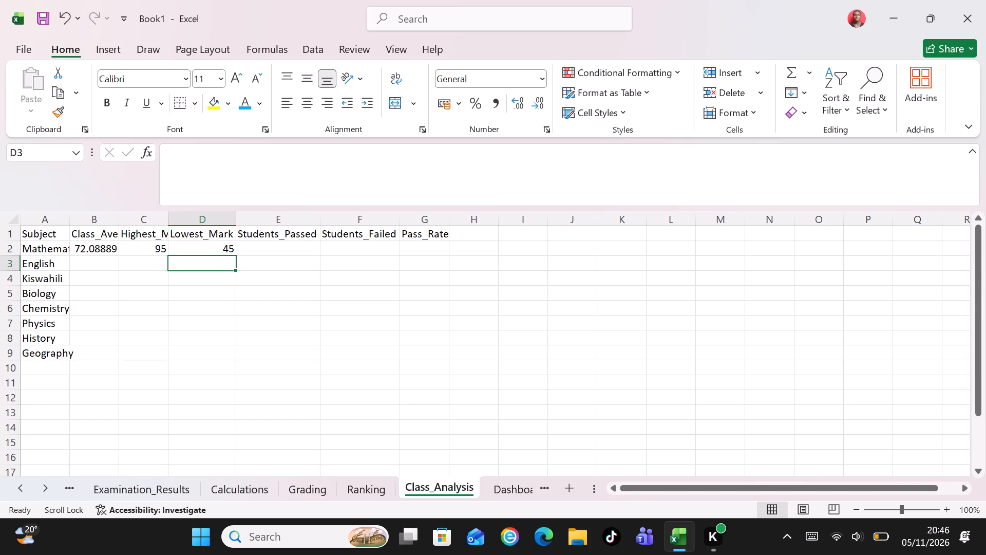
Start the students-passed formula for Mathematics in E2 with =COUNTIF(INDEX(Examination_Results!.
left_click(260, 249)
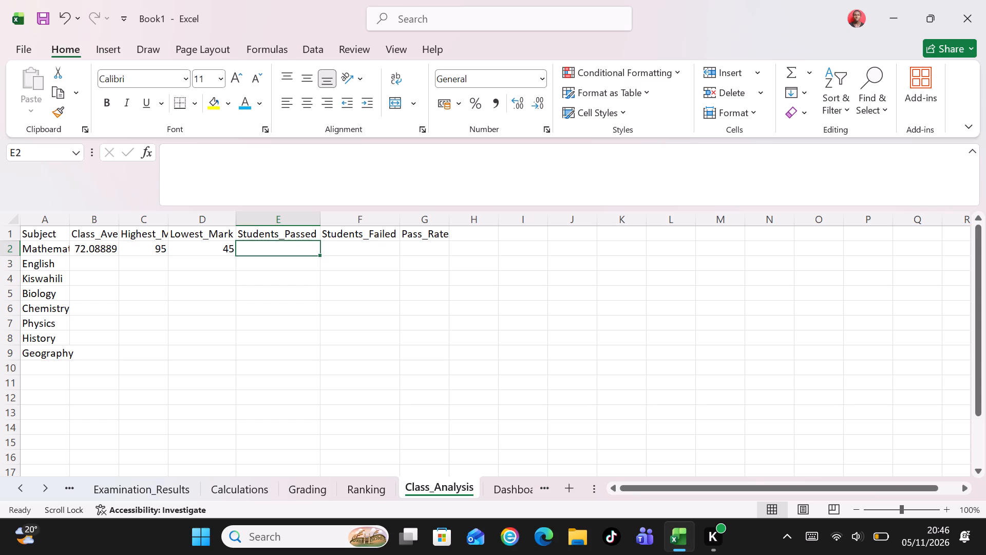
key("equal")
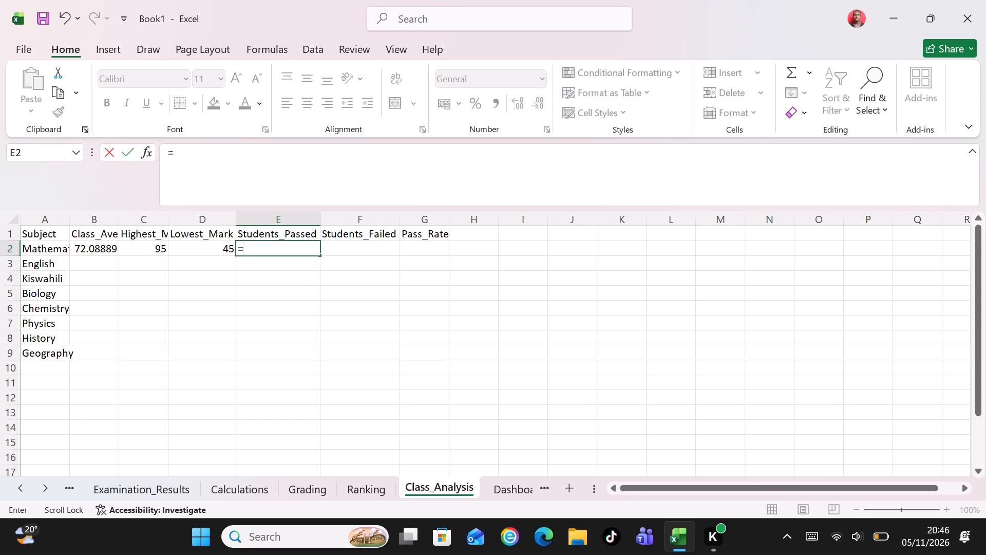
type("COUNTIF")
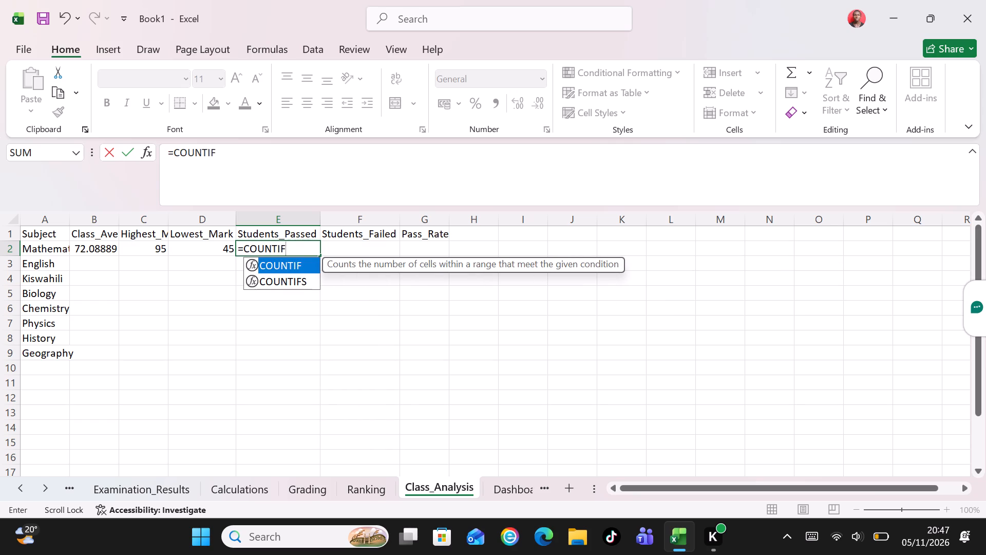
key("shift+parenleft")
type("INDEX")
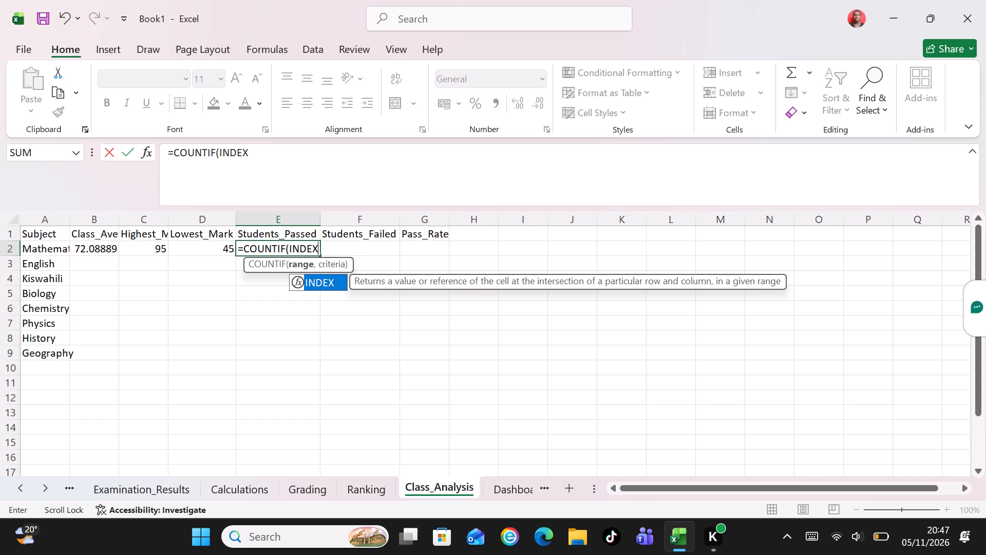
key("shift+parenleft")
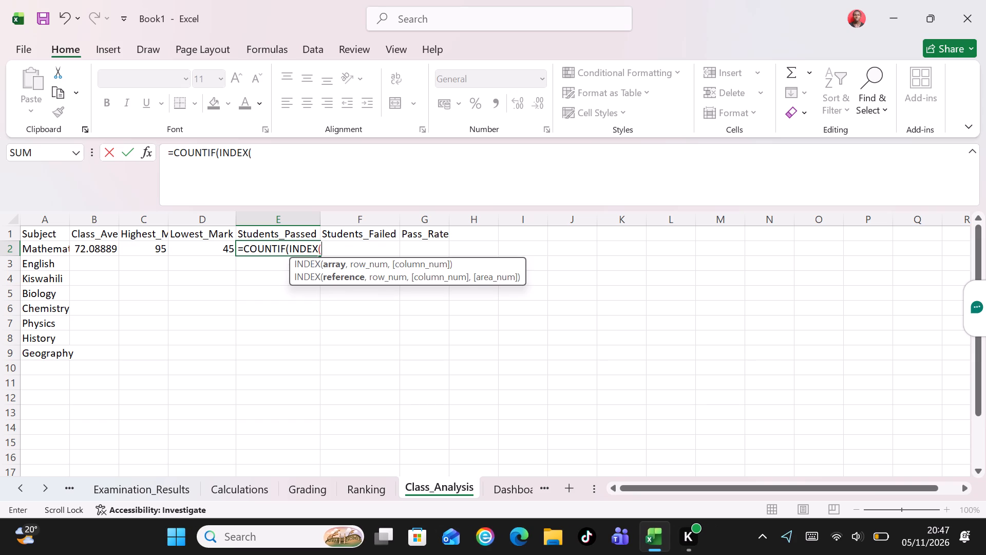
key("e")
type("xamination")
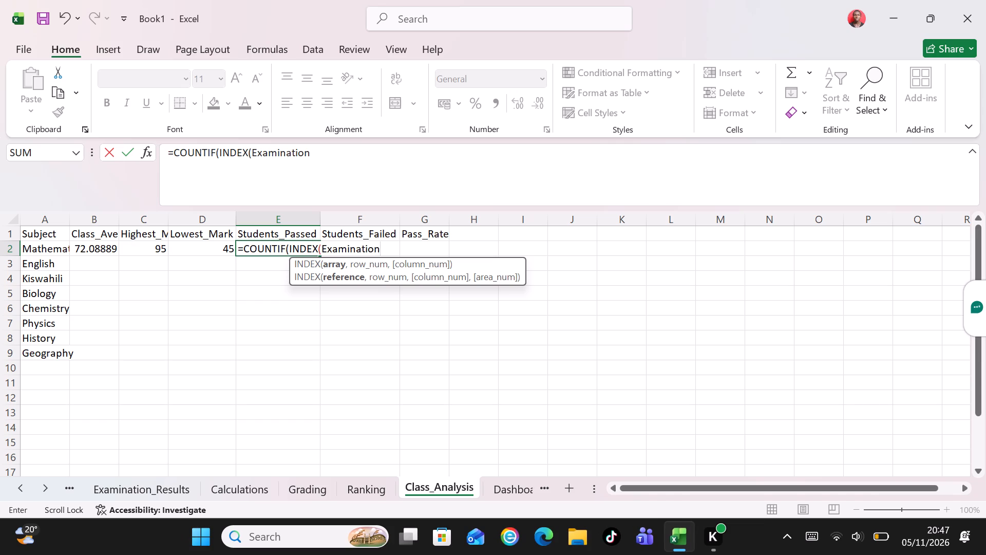
key("shift+underscore")
key("shift+r")
type("esults")
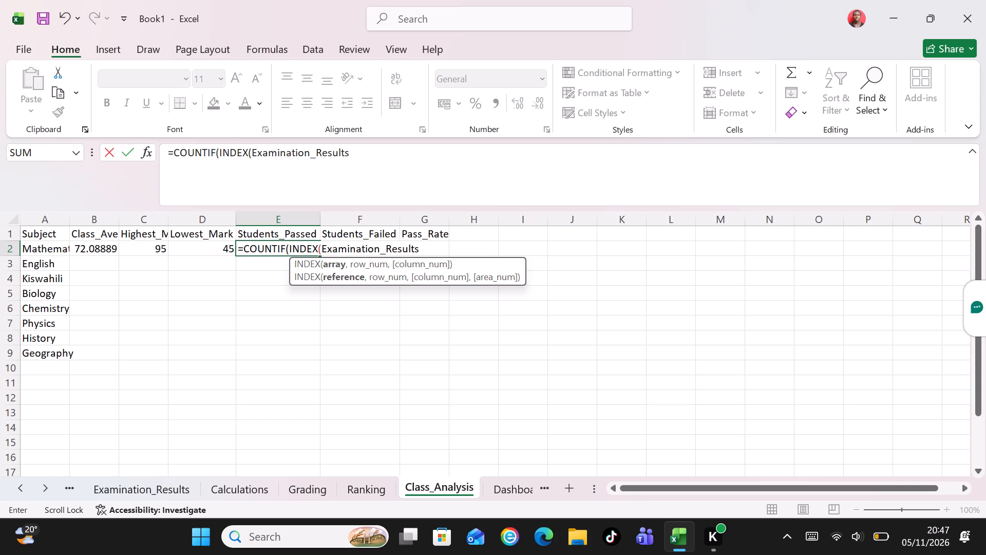
key("shift+exclam")
Add the absolute range $C$2:$J$46 as the INDEX array in the E2 students-passed formula.
key("shift+dollar")
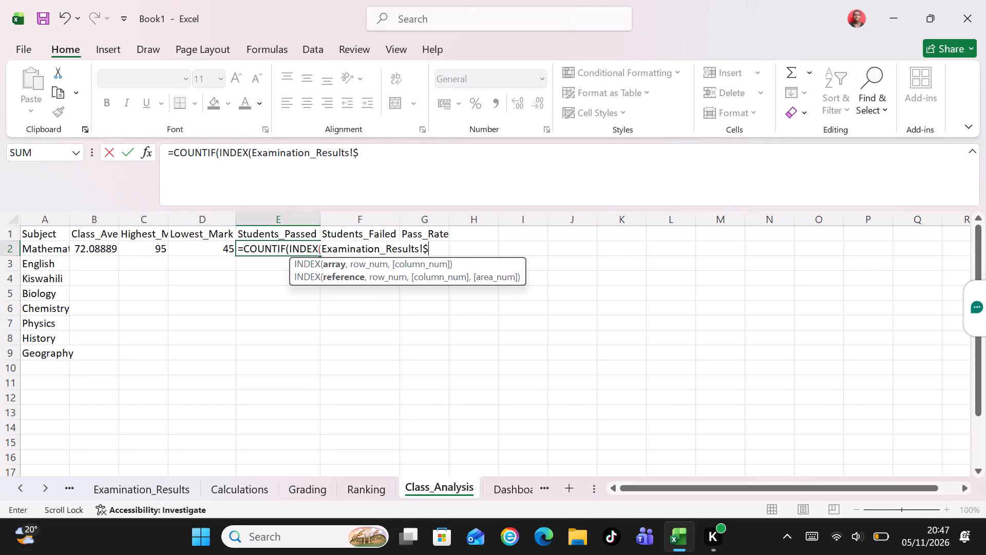
key("shift+c")
type("$2")
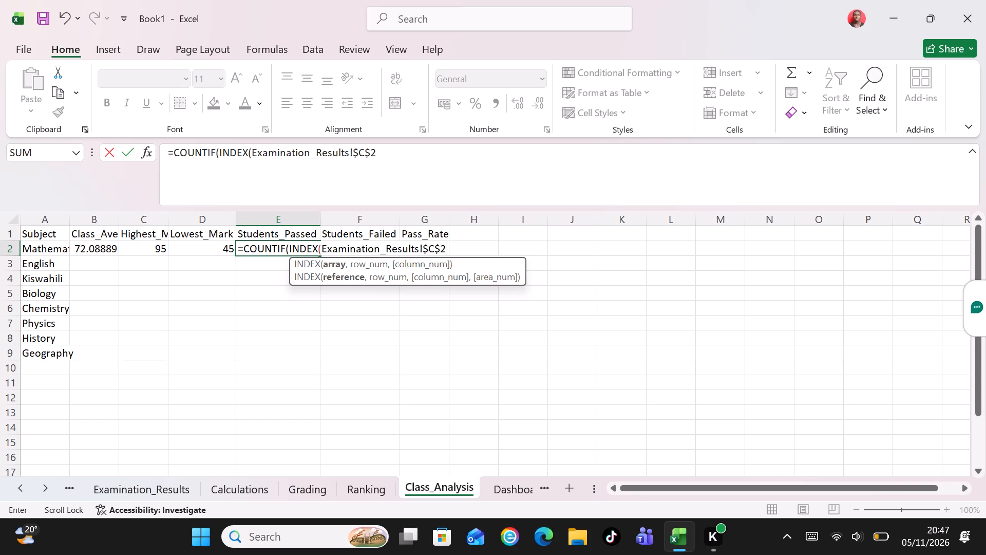
key("shift+colon")
key("shift+dollar")
key("shift+j")
key("shift+dollar")
type("46")
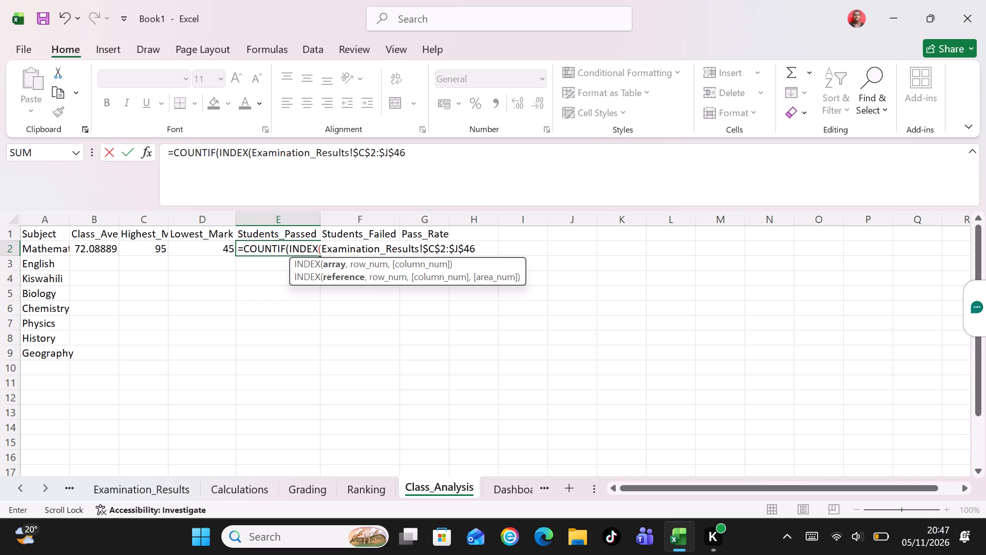
Complete the INDEX in E2 with row number 0 and column number ROWS($A$2), closing both brackets.
type(",0,")
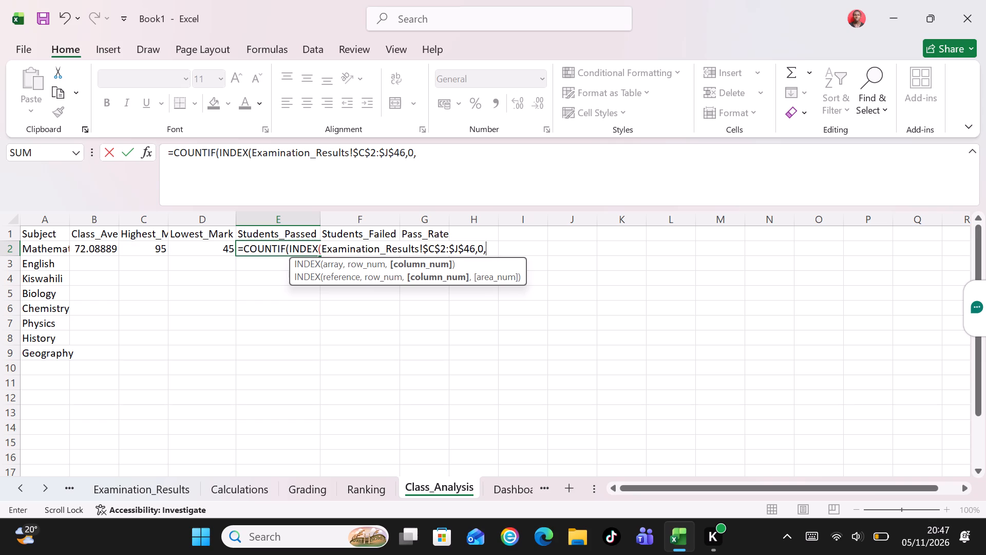
key("shift+r")
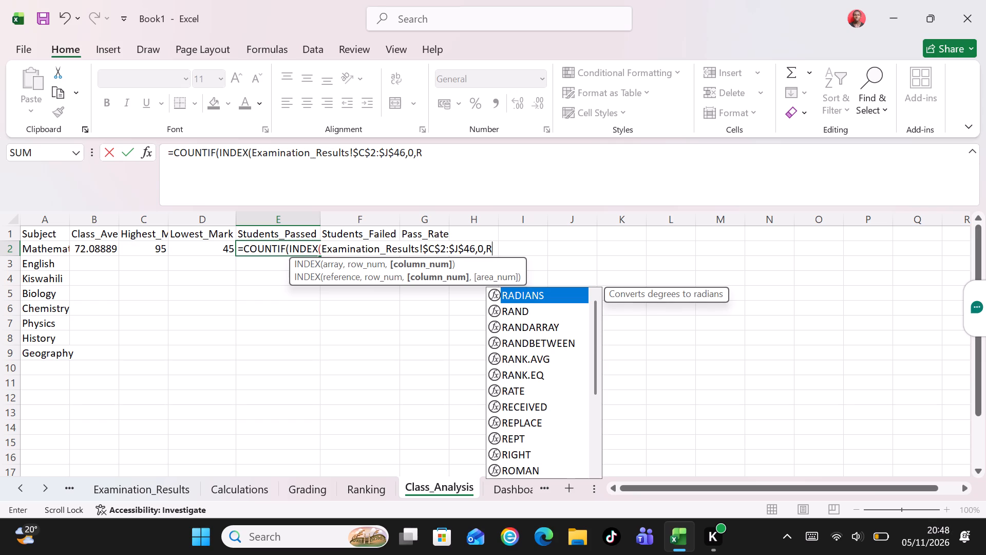
type("OWS")
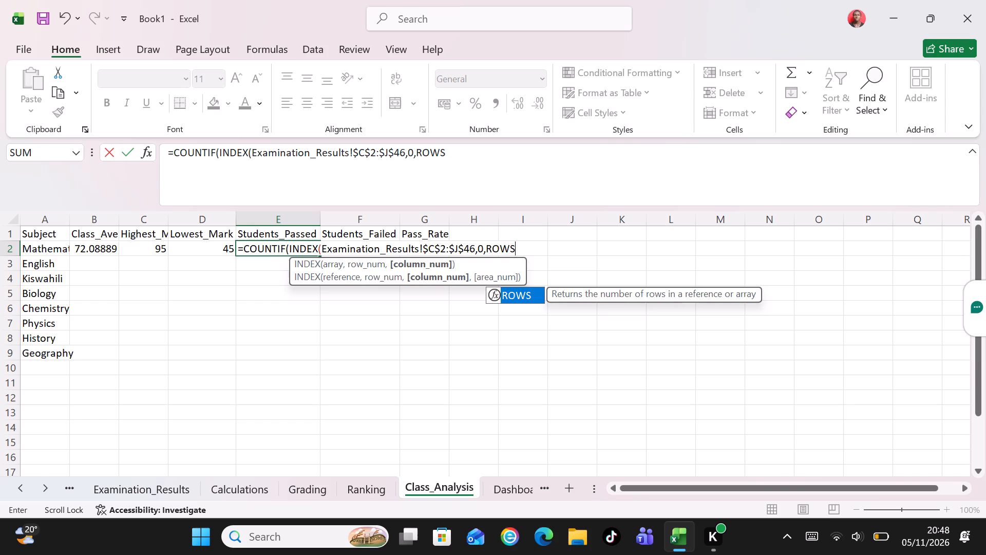
key("shift+parenleft")
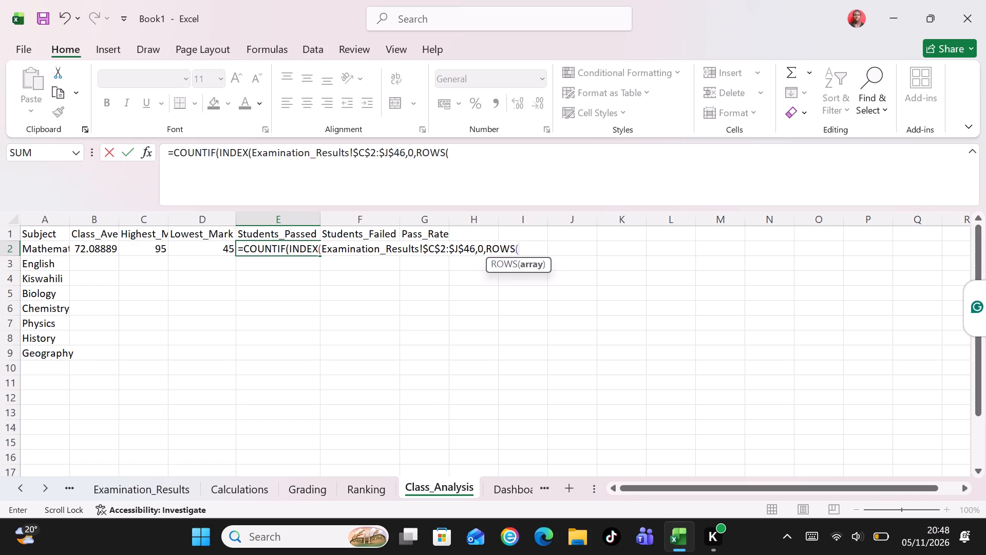
key("shift+dollar")
key("a")
key("shift+dollar")
key("2")
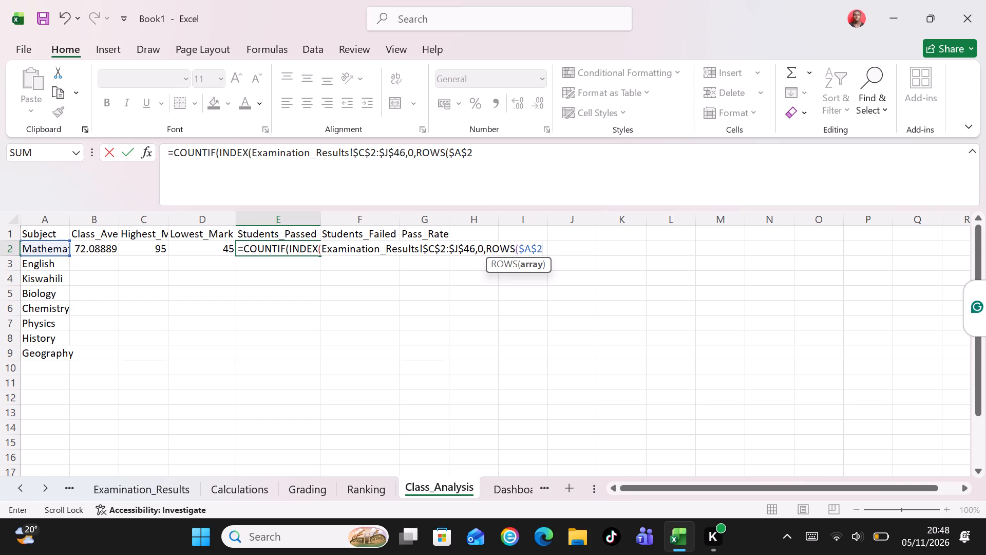
type("))")
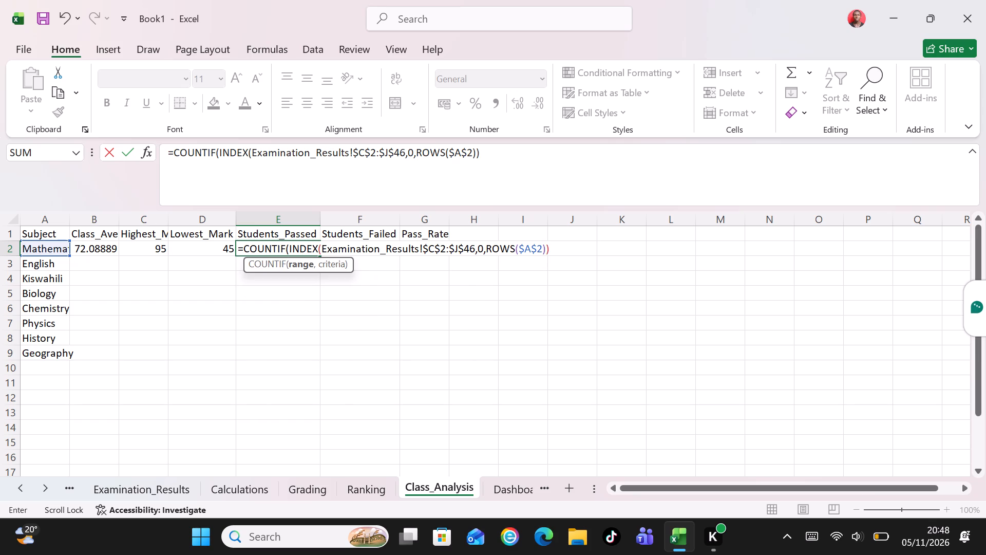
Add the criterion ">=50" to the COUNTIF in E2, close the bracket and enter the students-passed formula.
key("comma")
key("shift+quotedbl")
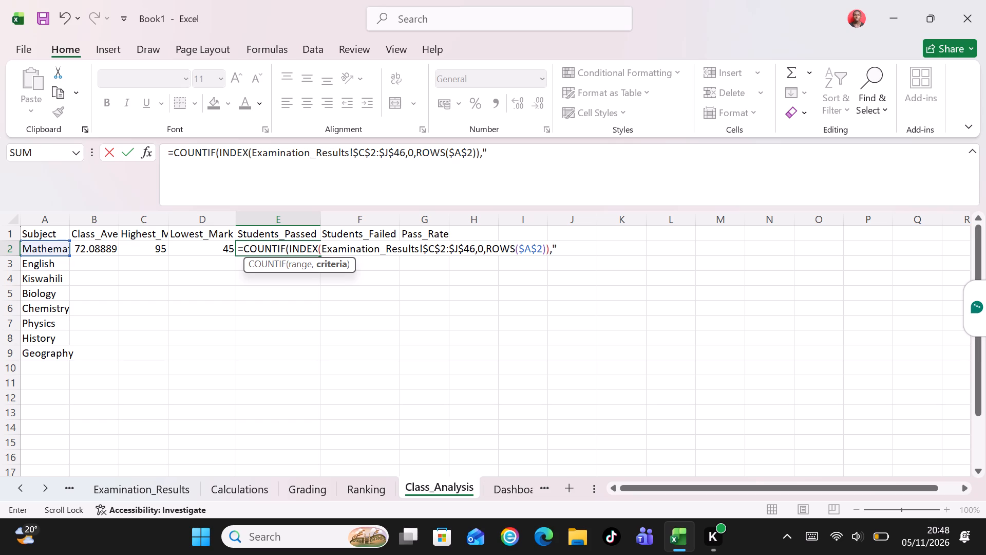
key("shift+greater")
key("equal")
type("50")
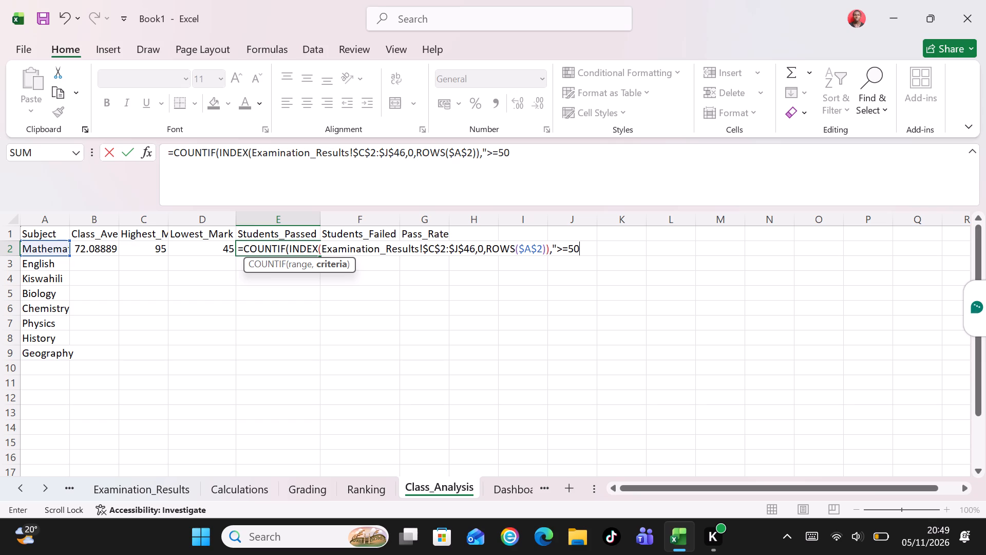
key("shift+quotedbl")
key("shift+parenright")
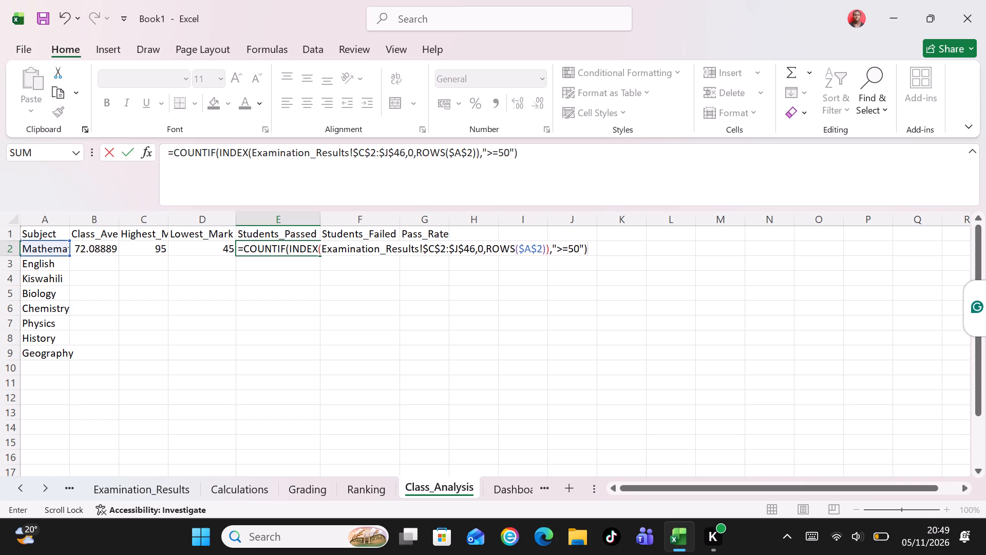
key("Return")
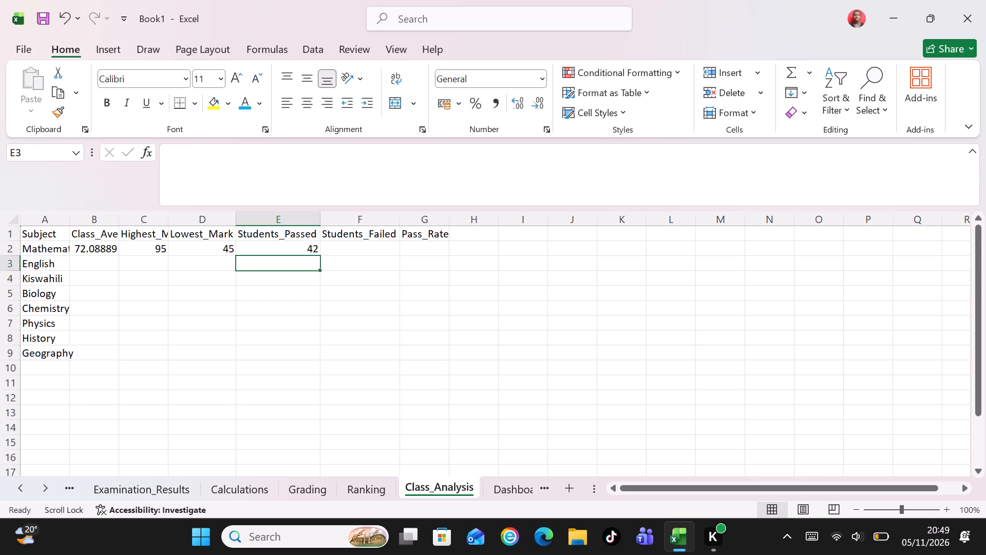
Start the students-failed formula for Mathematics in F2 with =COUNTIF(INDEX(Examination_Results!.
left_click(355, 249)
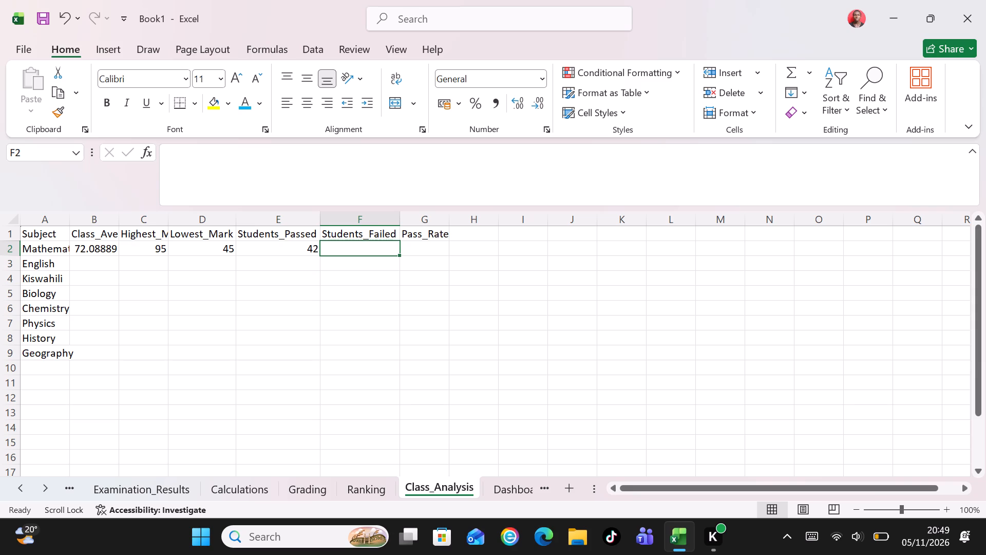
key("equal")
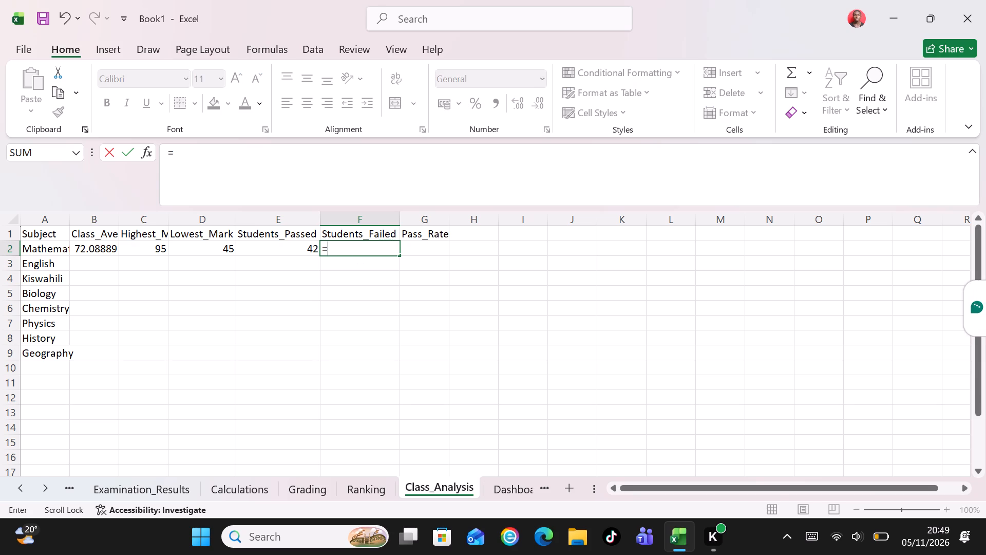
type("COUNTIF")
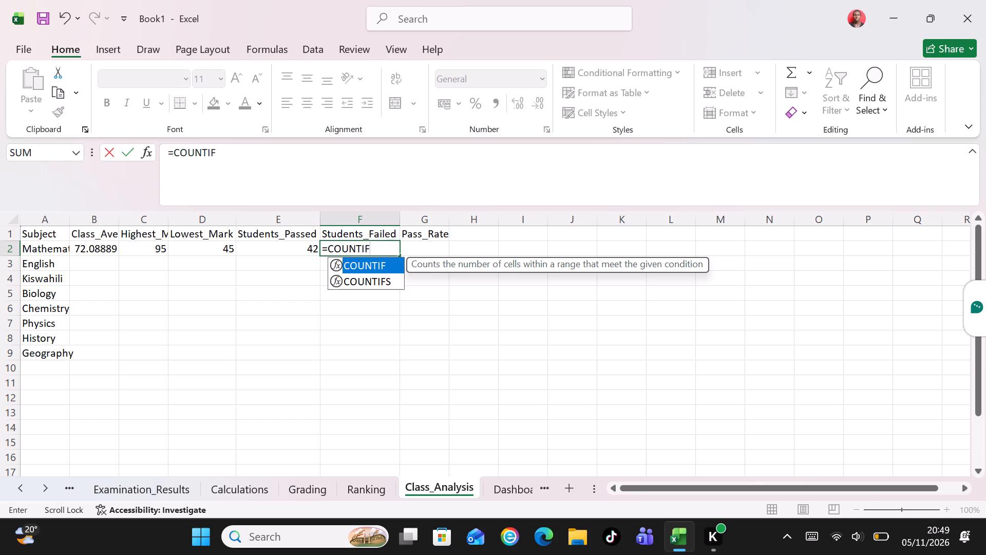
key("shift+parenleft")
type("INDEX")
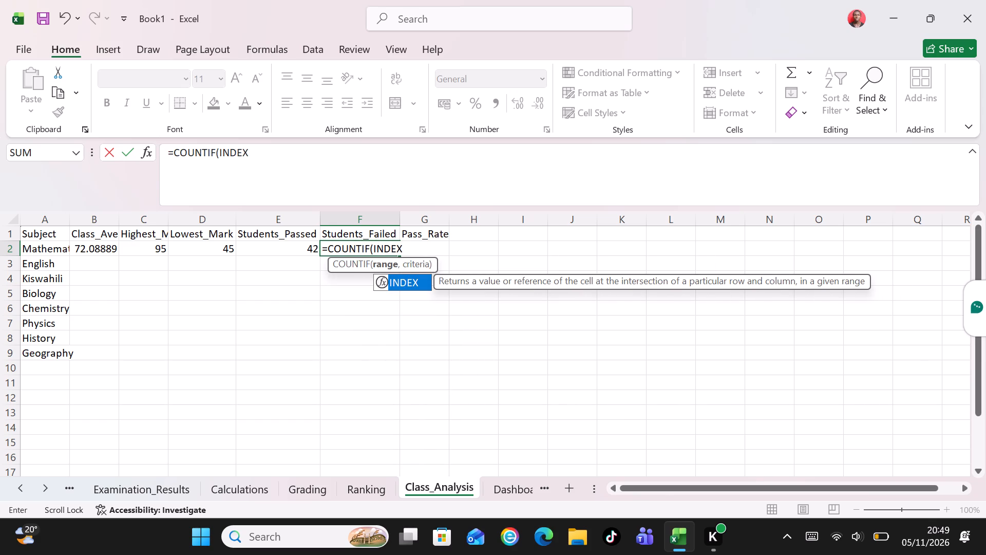
key("shift+parenleft")
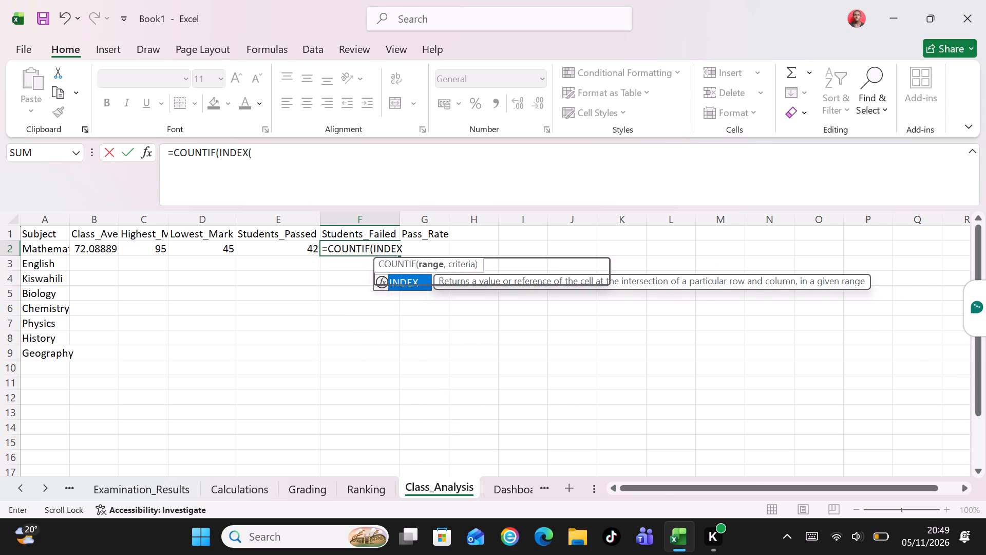
key("e")
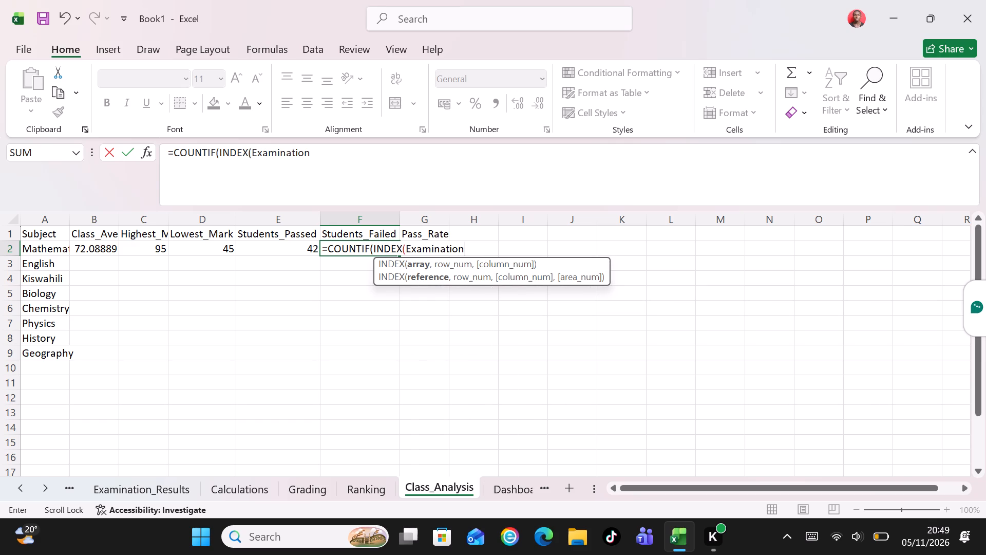
key("shift+underscore")
type("Results")
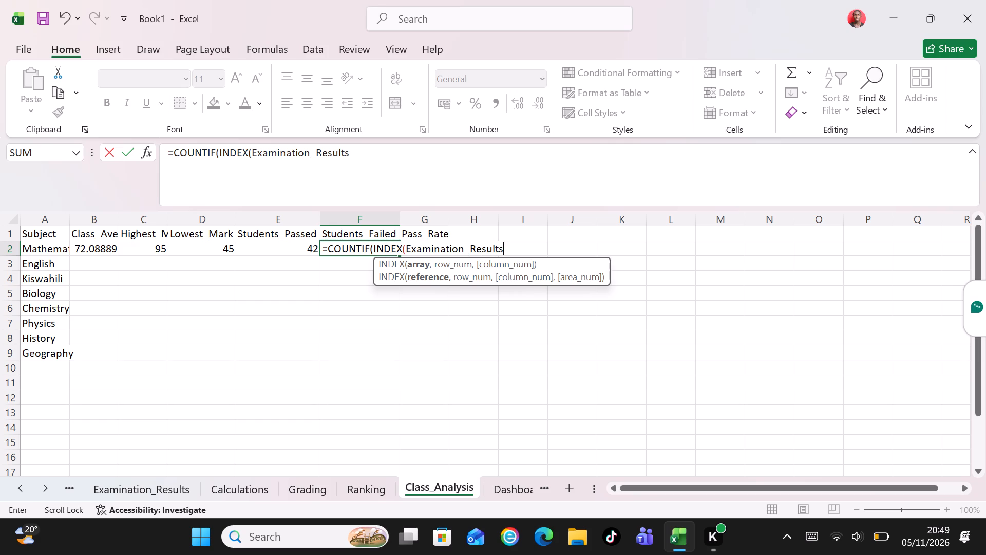
key("shift+exclam")
Add the absolute range $C$2:$J$46 as the INDEX array in the F2 students-failed formula.
key("shift+dollar")
key("shift+c")
key("shift+dollar")
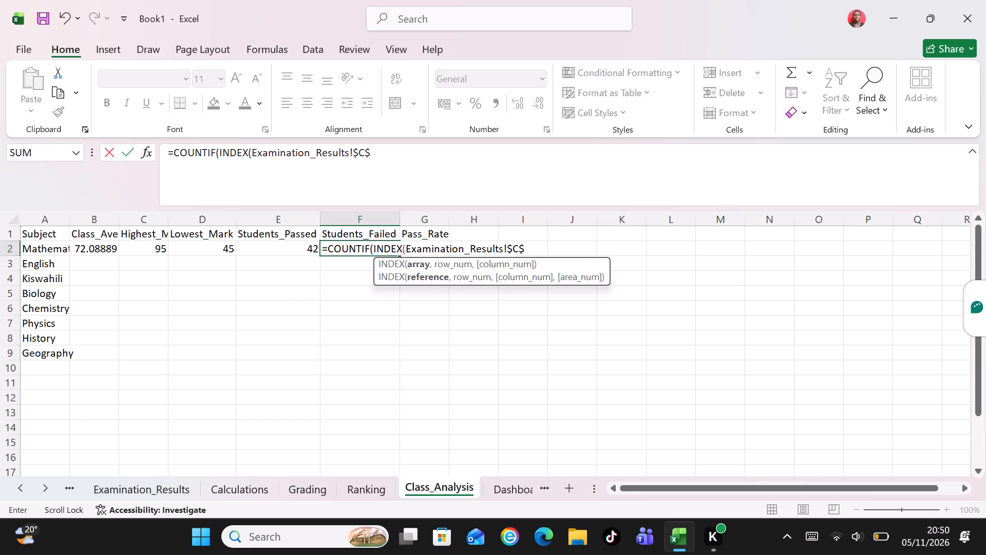
key("2")
key("shift+colon")
key("shift+dollar")
key("shift+j")
key("shift+dollar")
type("46")
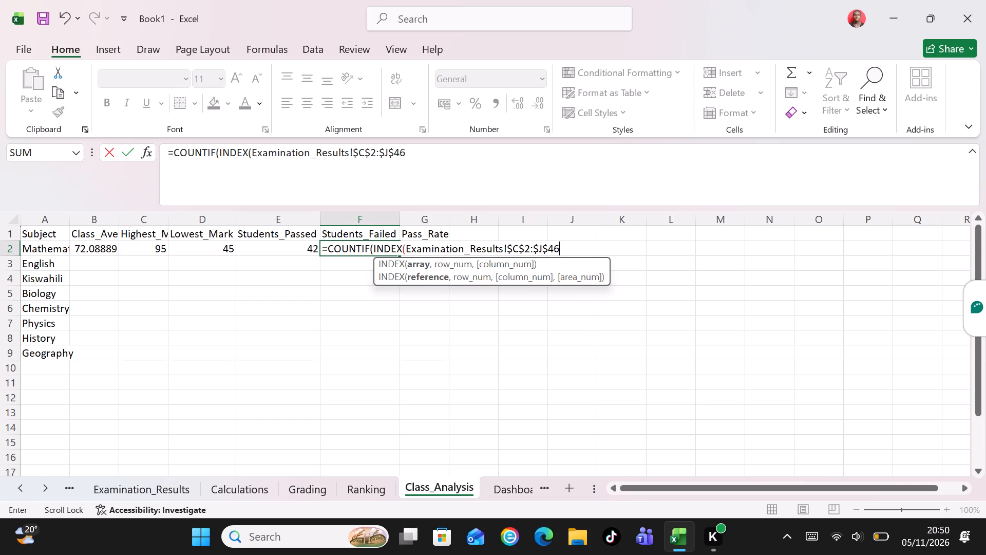
Complete the INDEX in F2 with row number 0 and column number ROWS($A$2:A2), closing both brackets.
key("comma")
key("0")
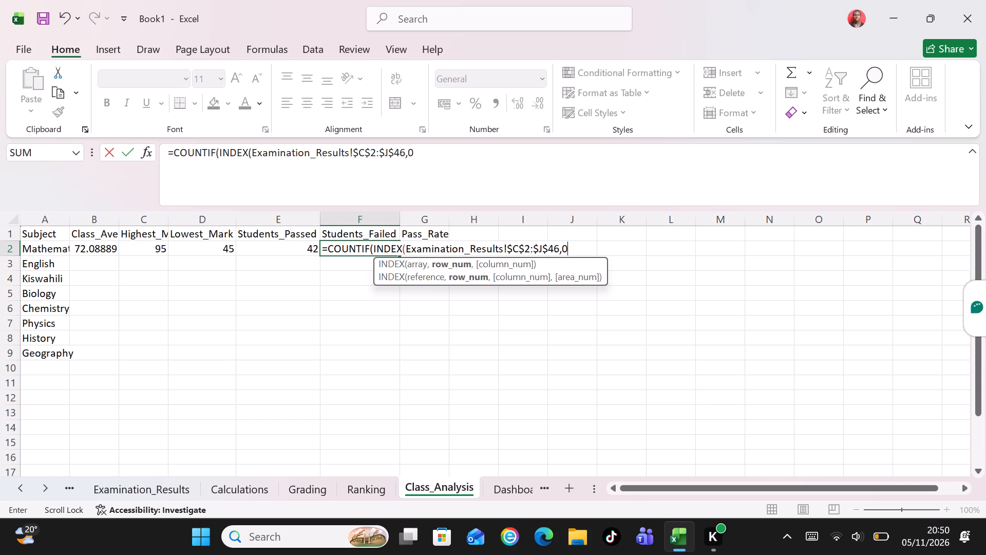
key("comma")
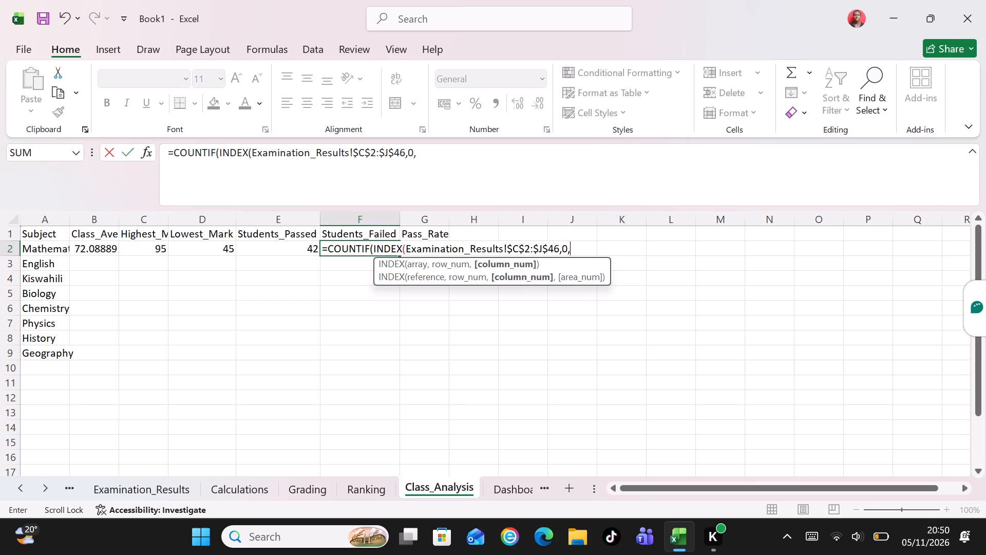
key("shift+r")
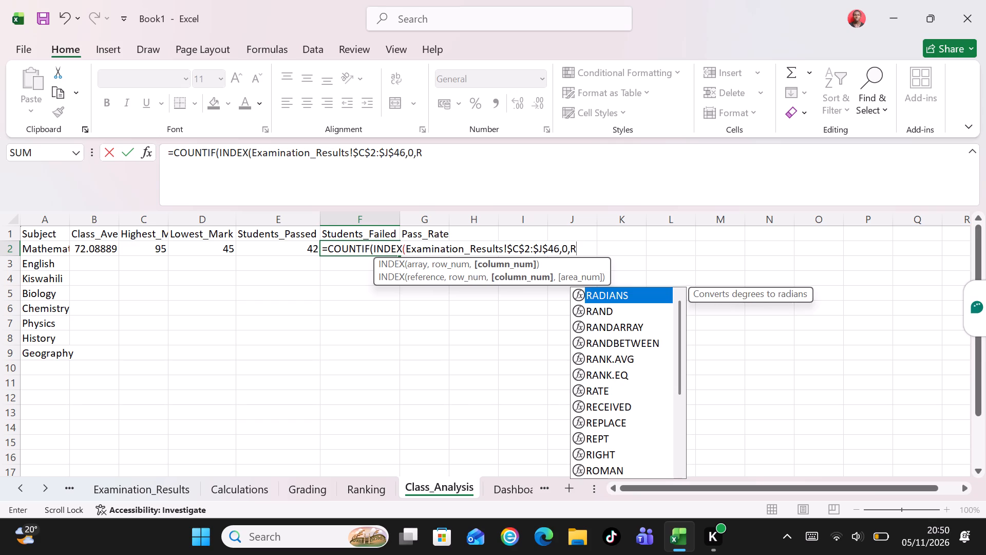
key("shift+o")
type("WS")
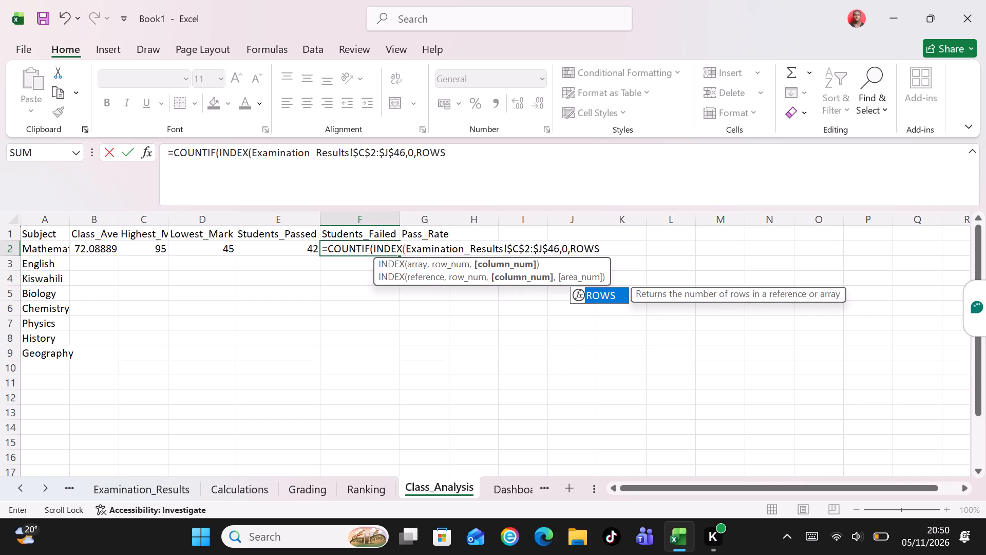
key("shift+parenleft")
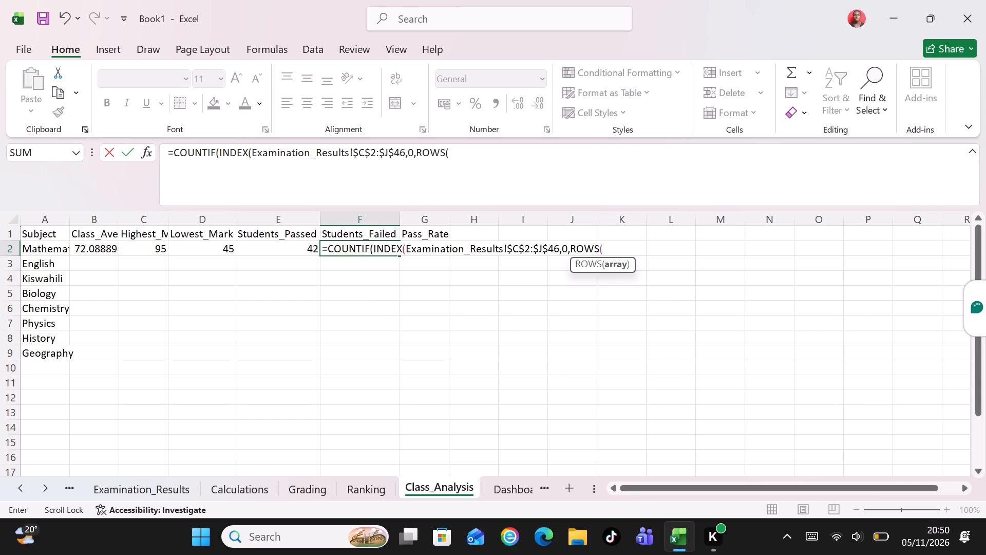
type("$A")
key("shift+dollar")
key("shift+at")
key("BackSpace")
key("2")
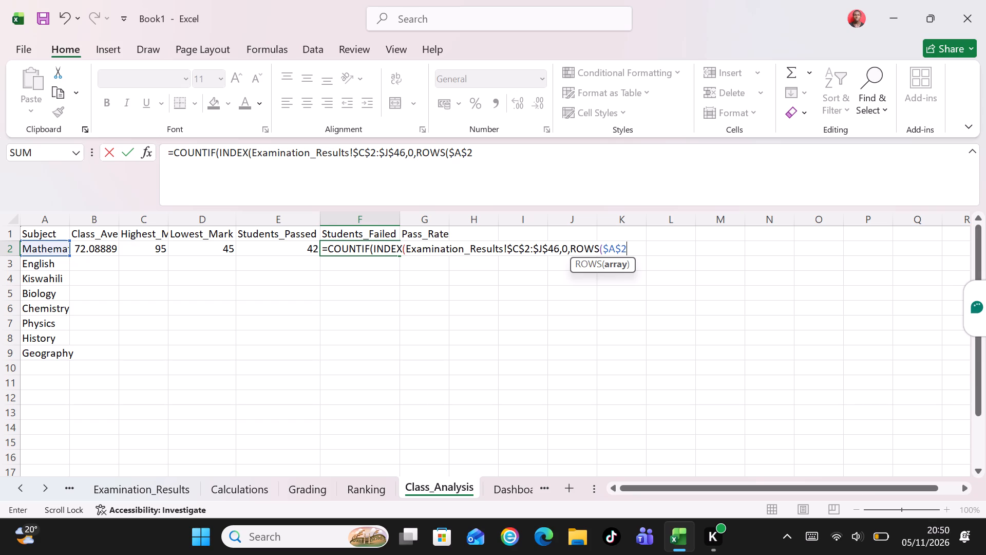
key("shift+colon")
key("shift+a")
key("2")
type("))")
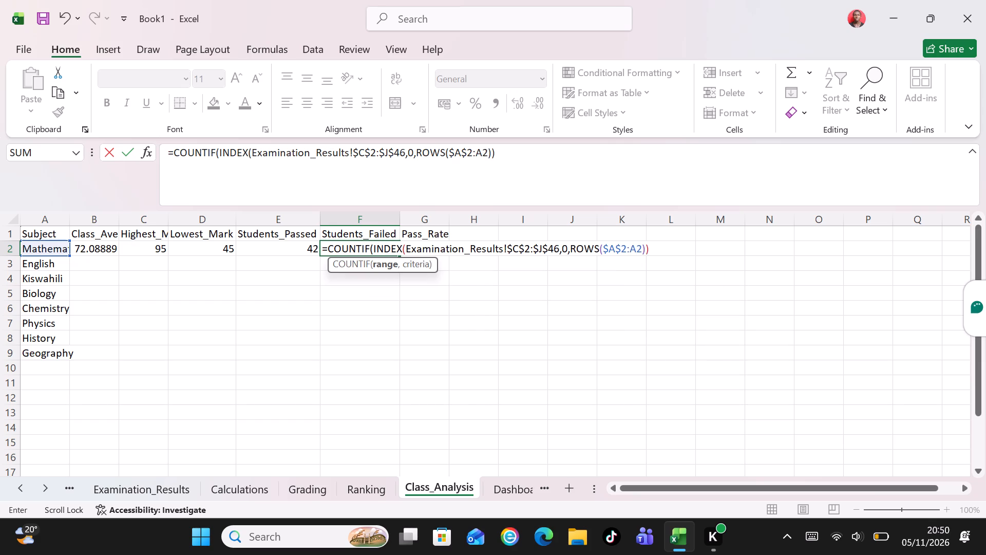
Add the criterion "<50" to the COUNTIF in F2, close the bracket and enter the students-failed formula.
key("comma")
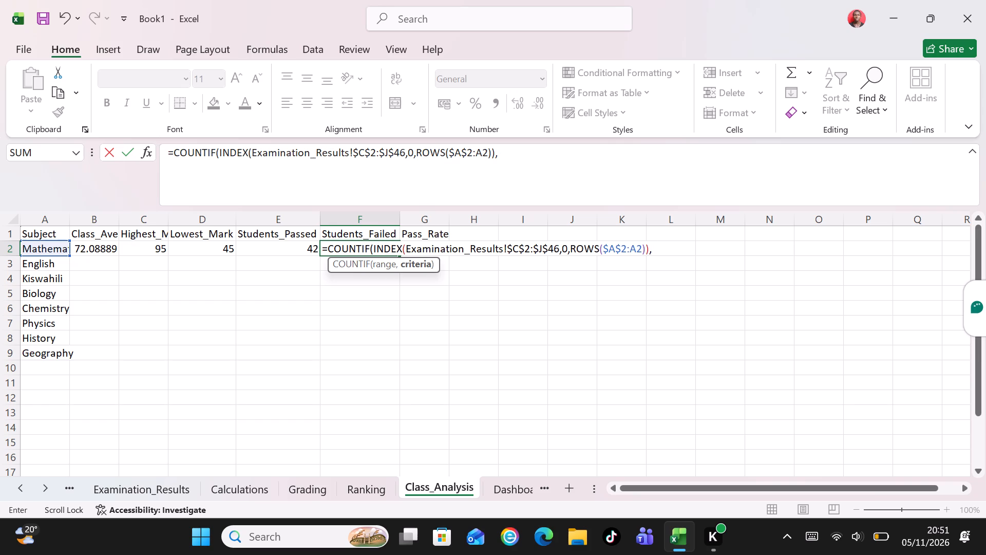
key("shift+quotedbl")
key("shift+less")
type("50")
key("shift+quotedbl")
key("shift+parenright")
key("Return")
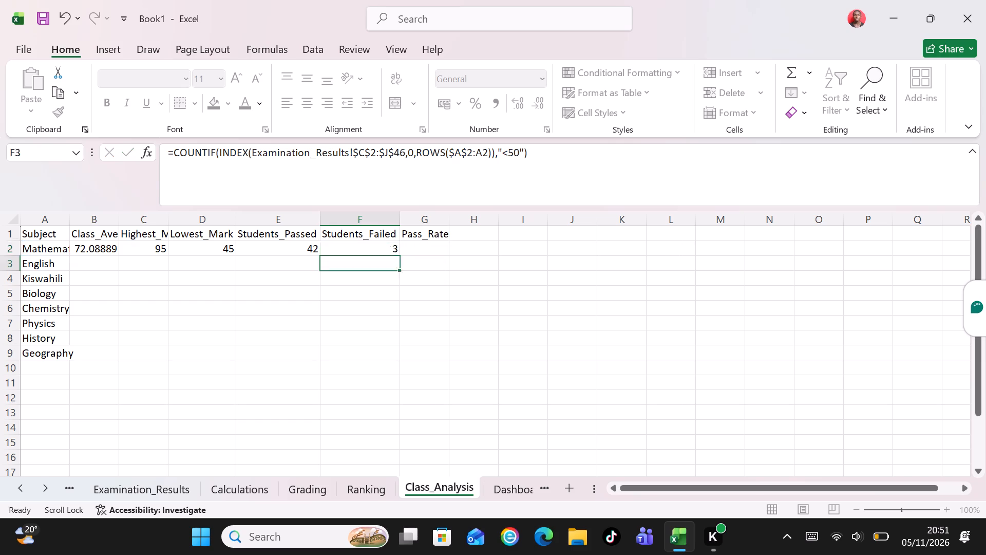
Enter the pass-rate formula =E2/45 for Mathematics in cell G2 of the Class_Analysis sheet.
left_click(418, 248)
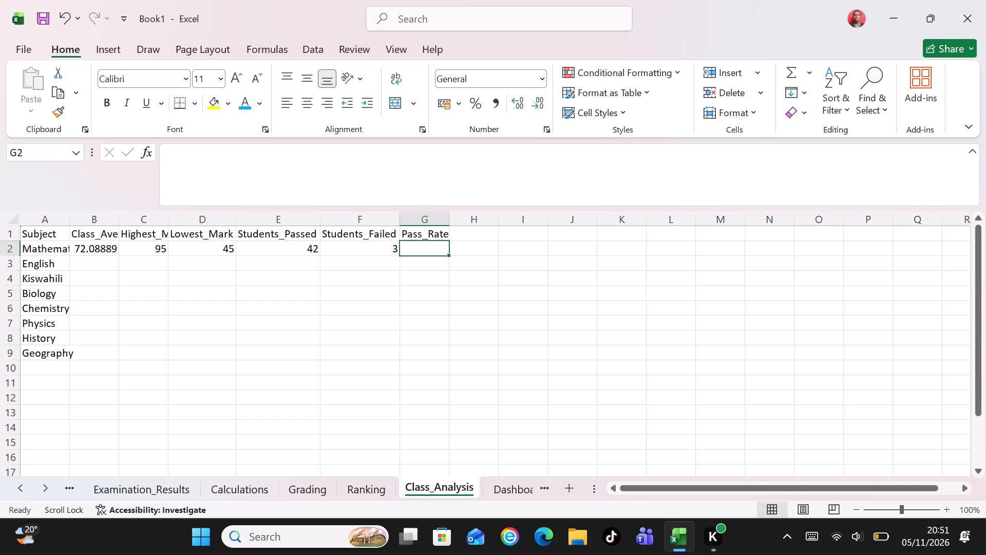
key("equal")
key("e")
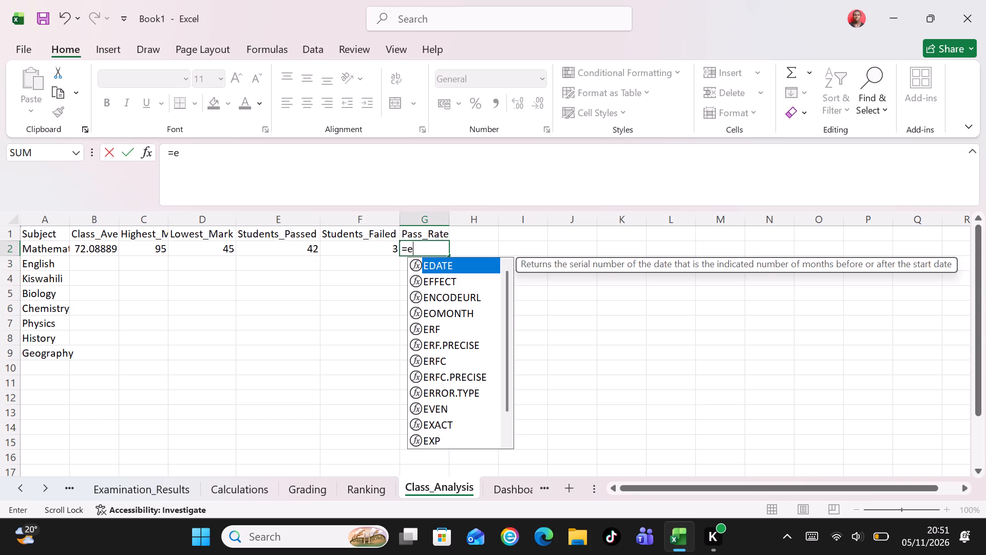
key("BackSpace")
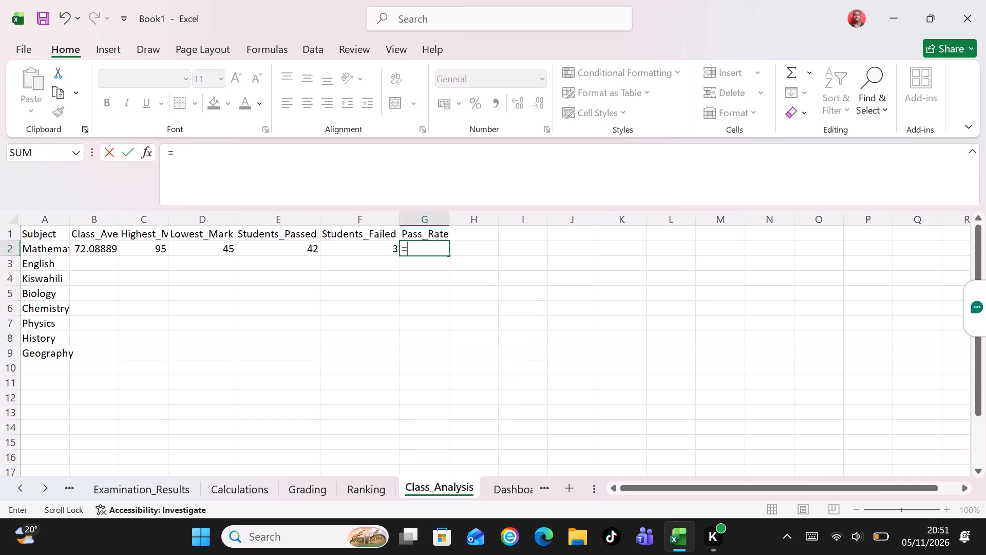
type("E2")
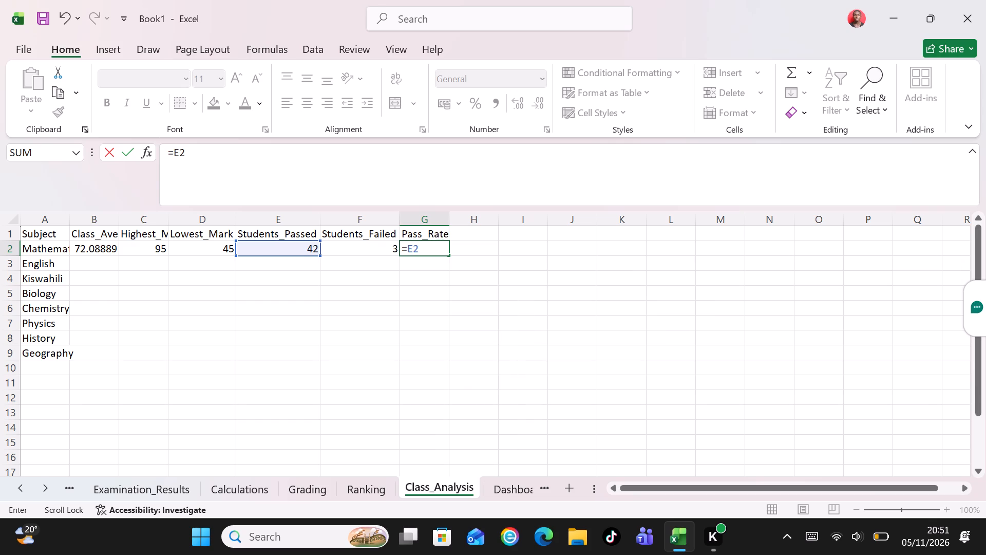
type("/45")
key("Return")
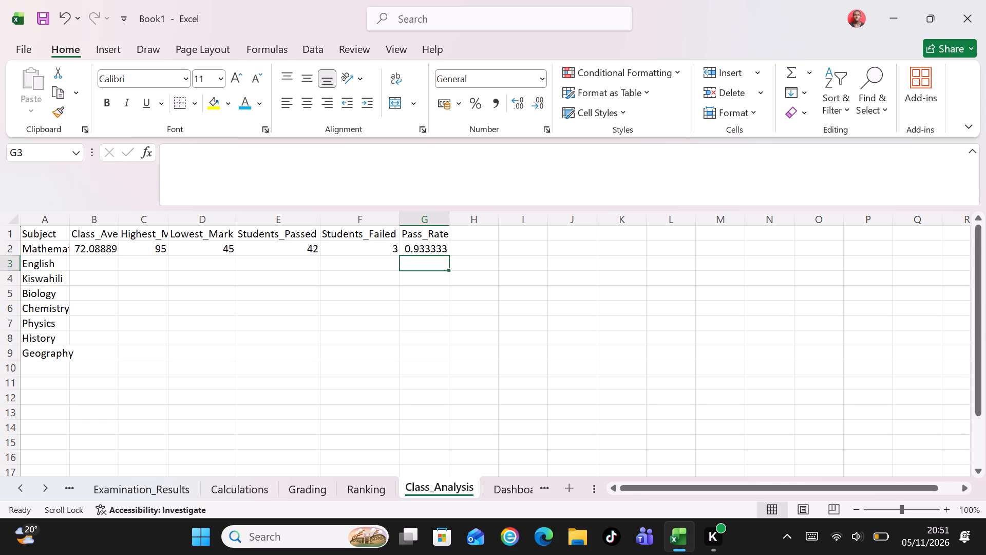
Format the Mathematics pass rate in G2 as a percentage.
left_click(427, 249)
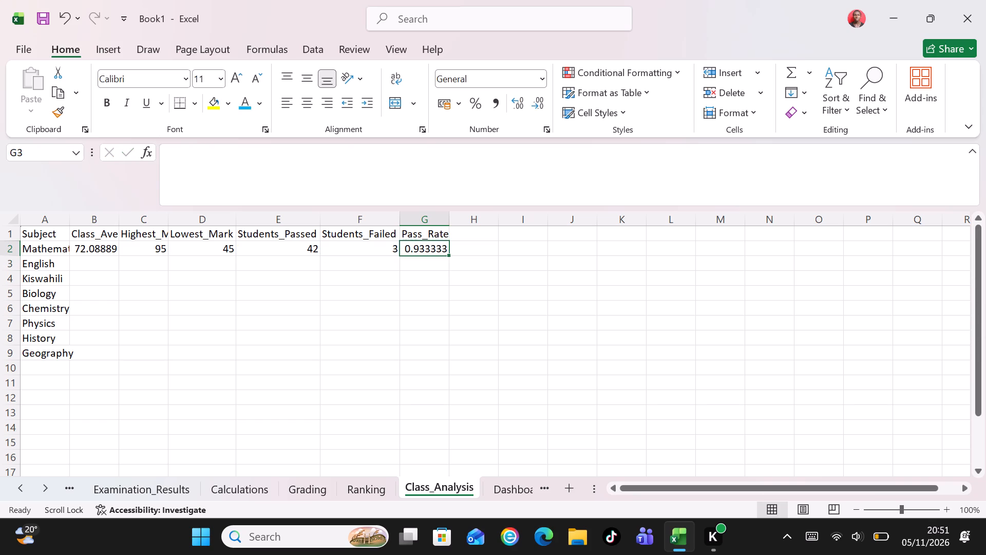
left_click(480, 101)
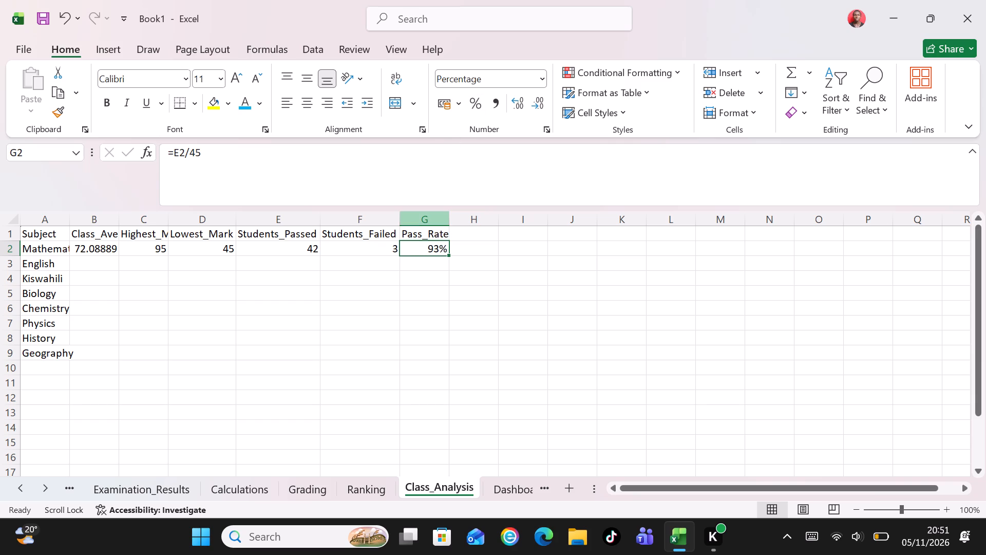